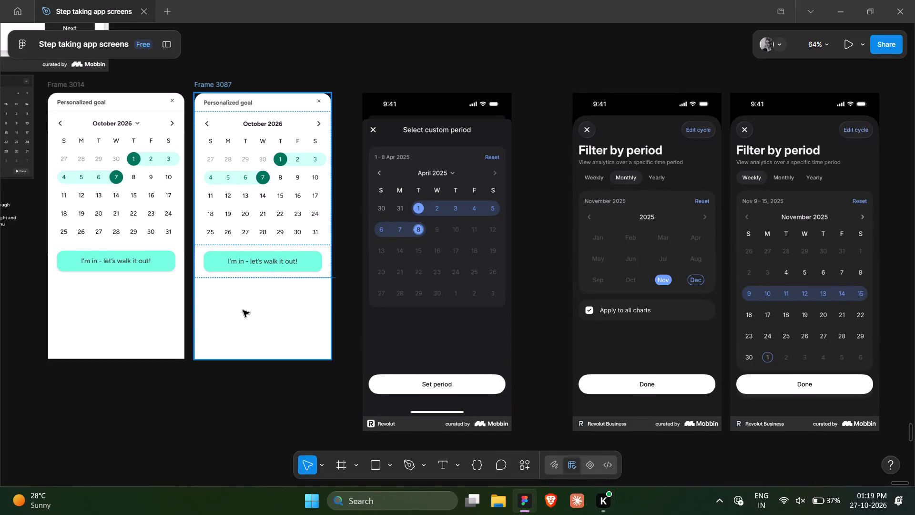
# In the Brave browser, reload the Mobbin page with the Revolut Business "Filter by period" screen and close its detail view.
pyautogui.scroll(1, 234, 302)
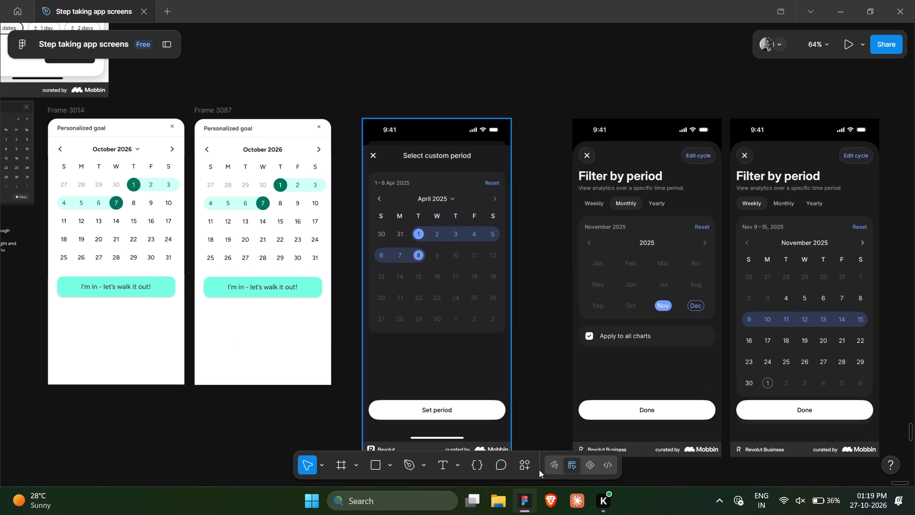
pyautogui.click(549, 503)
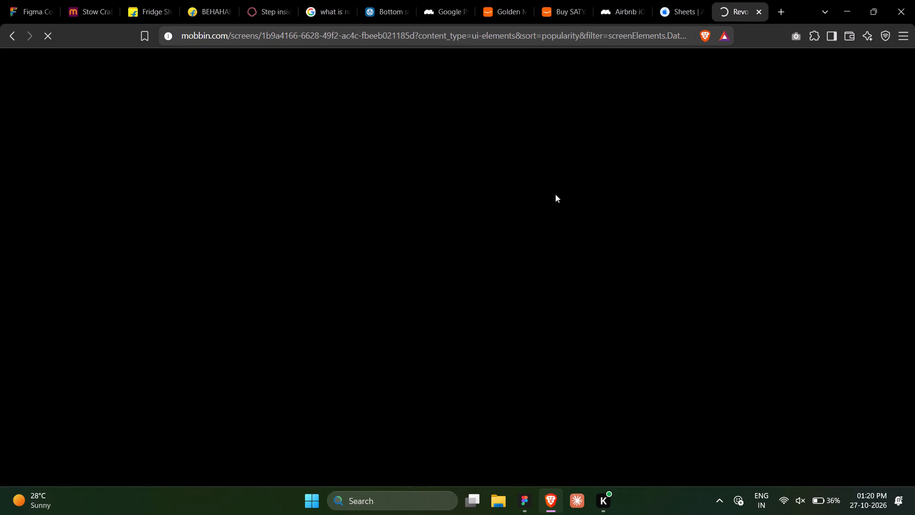
pyautogui.click(520, 41)
pyautogui.press('Return')
pyautogui.scroll(-7, 540, 270)
pyautogui.scroll(3, 540, 270)
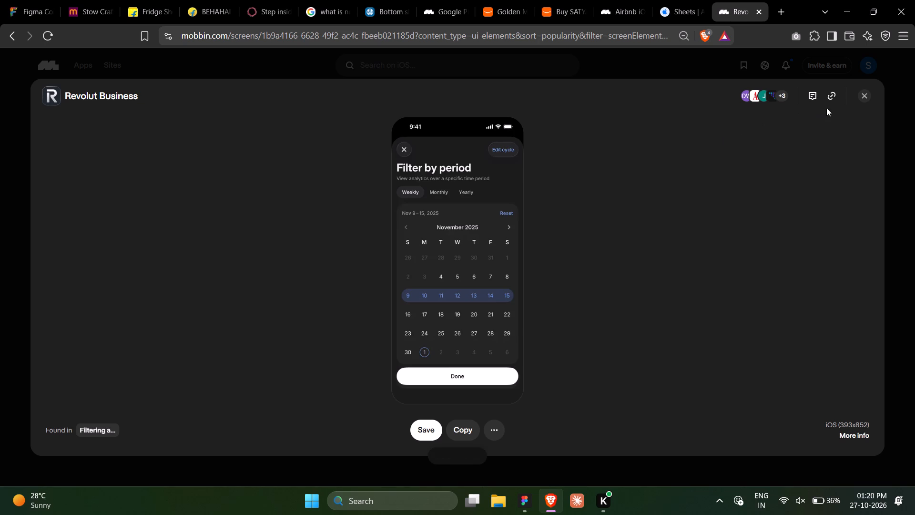
pyautogui.click(863, 93)
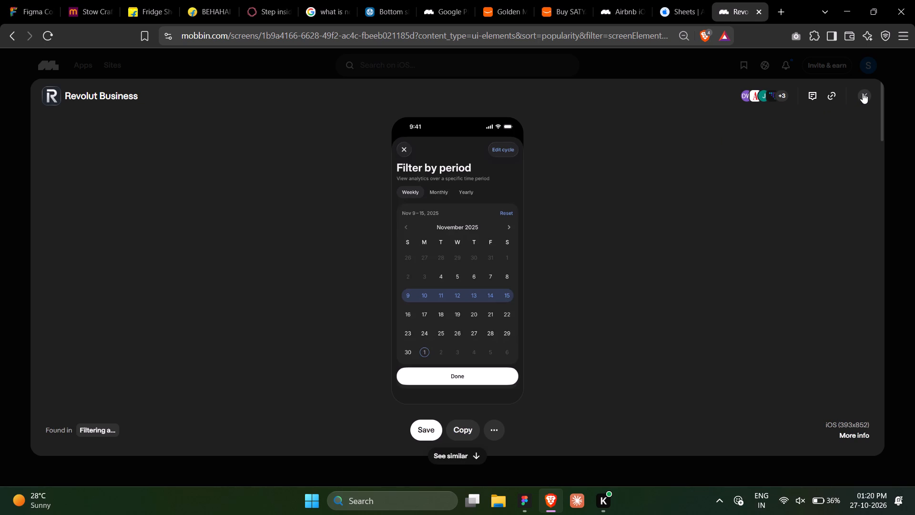
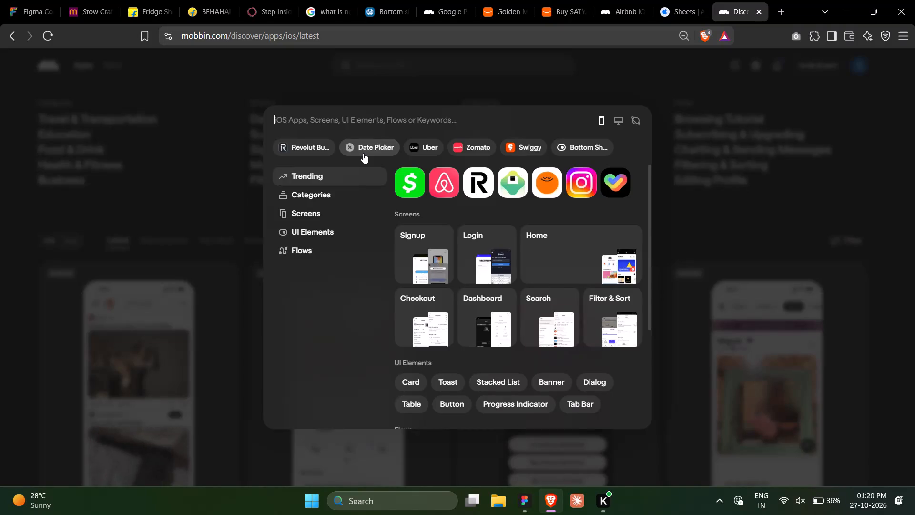
# Open the Date Picker results from the recent searches in Mobbin's iOS search.
pyautogui.click(363, 153)
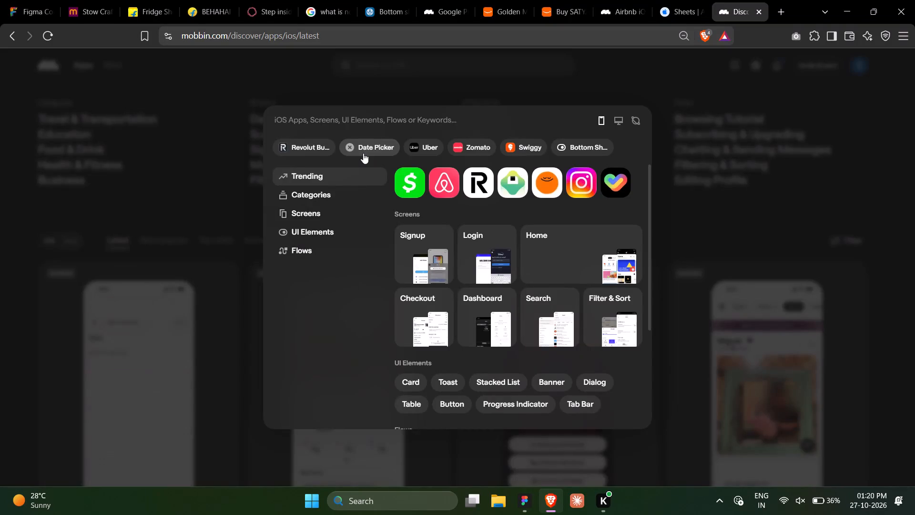
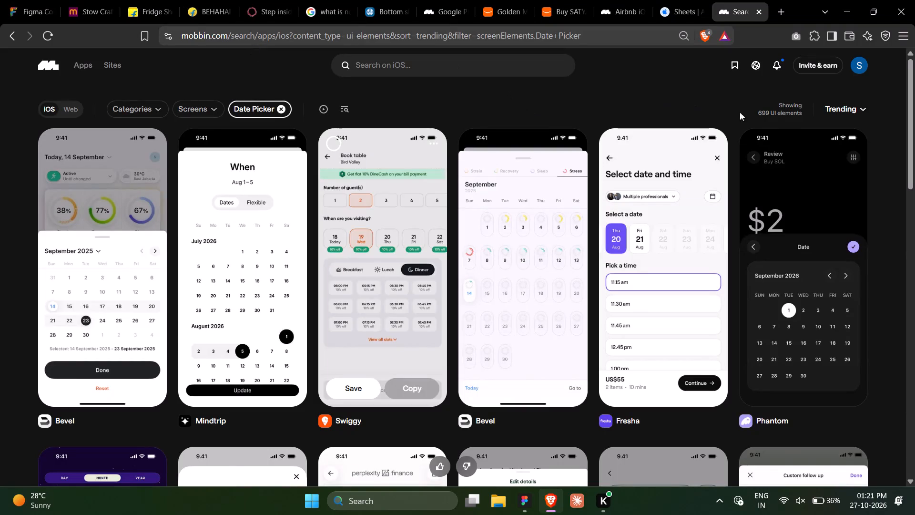
# Sort the iOS Date Picker results by Most popular.
pyautogui.click(848, 109)
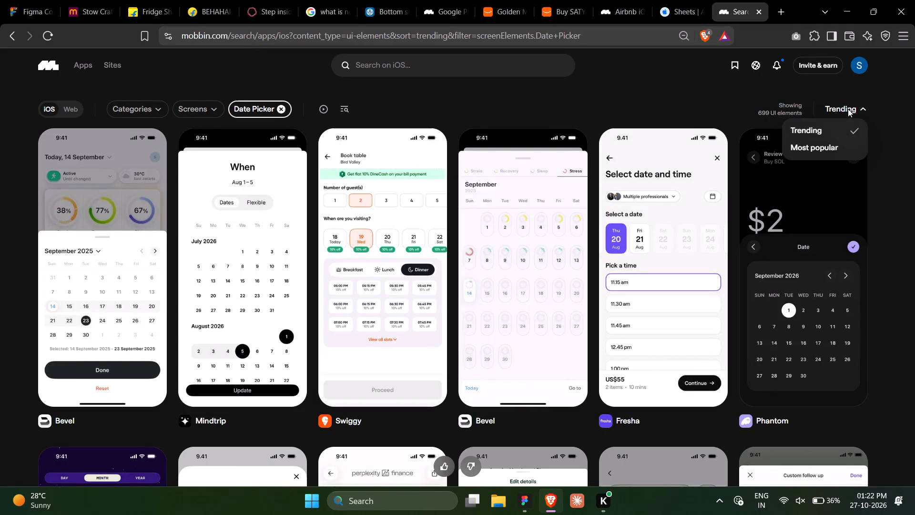
pyautogui.click(828, 147)
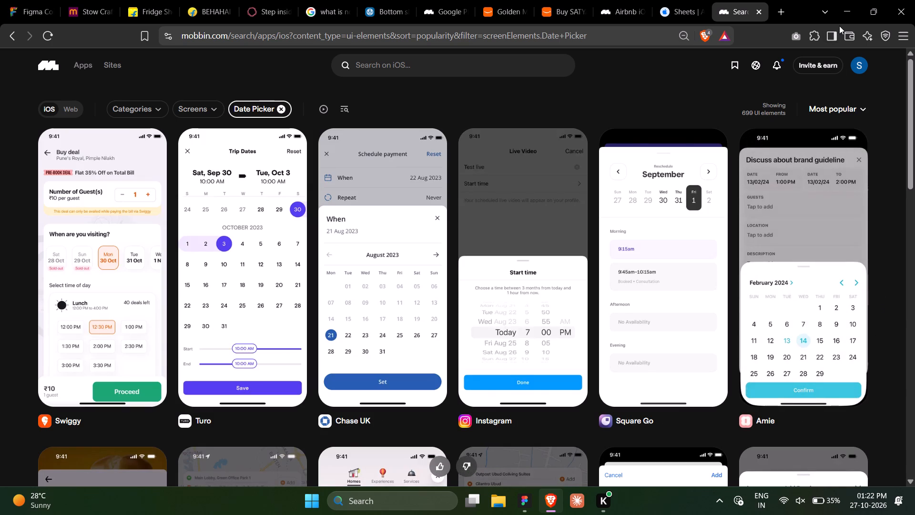
# Switch to the YouTube app, narrow its window beside the Figma file, and look through the home feed.
pyautogui.click(843, 10)
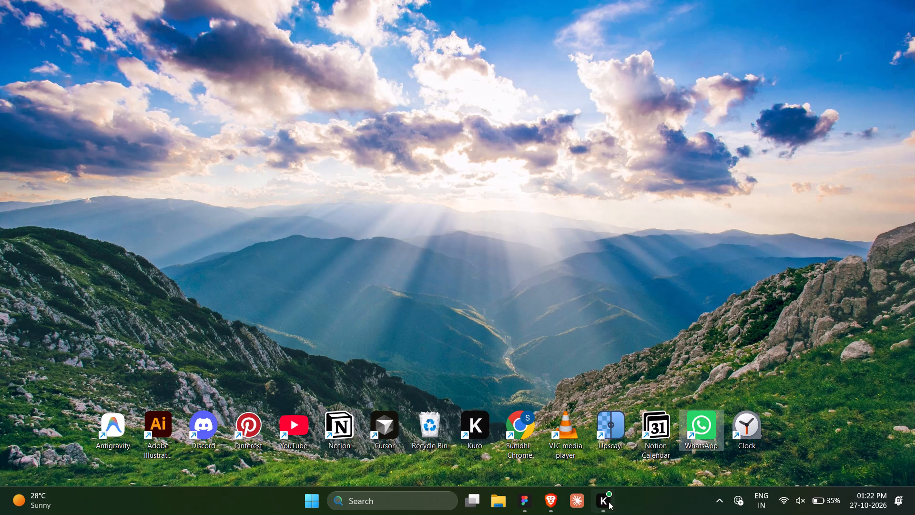
pyautogui.doubleClick(292, 424)
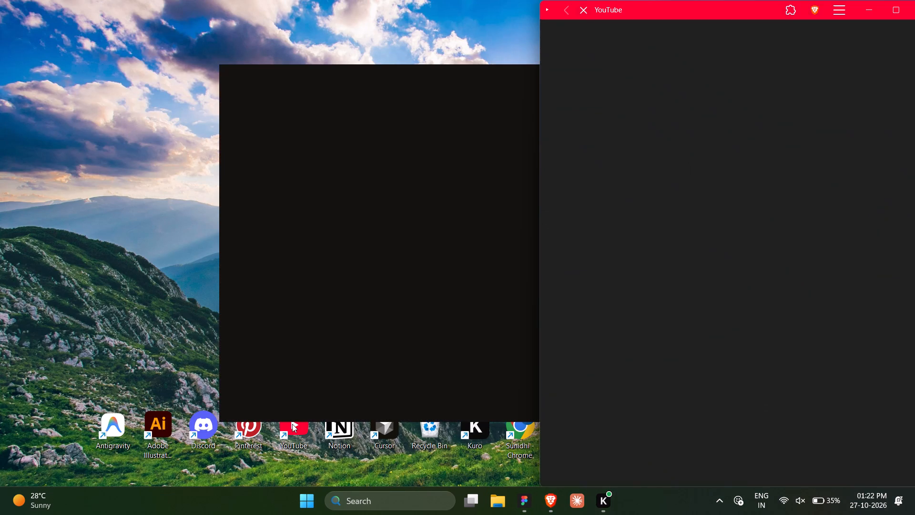
pyautogui.click(520, 501)
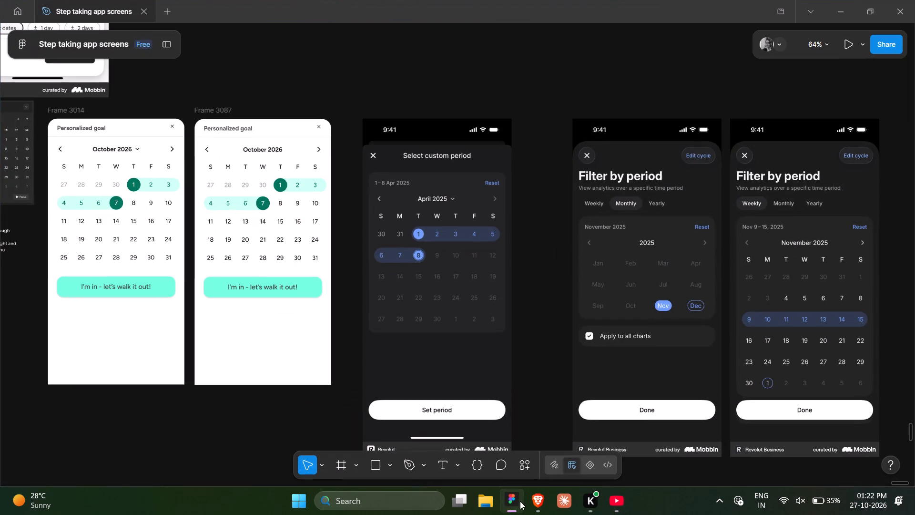
pyautogui.click(610, 502)
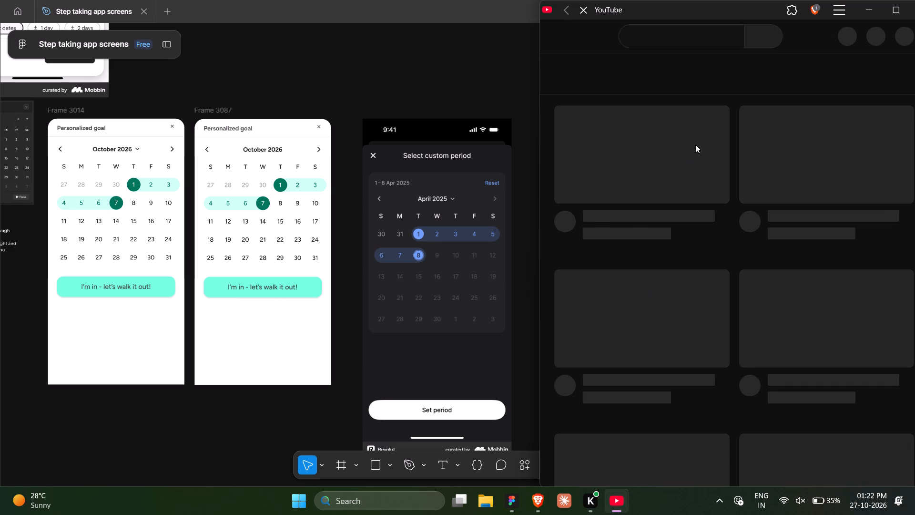
pyautogui.moveTo(538, 76); pyautogui.dragTo(702, 75)
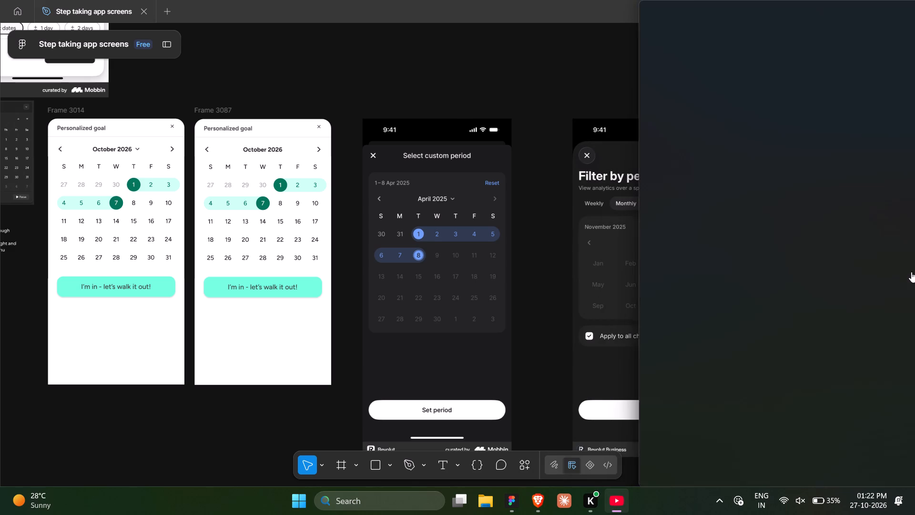
pyautogui.scroll(-7, 911, 272)
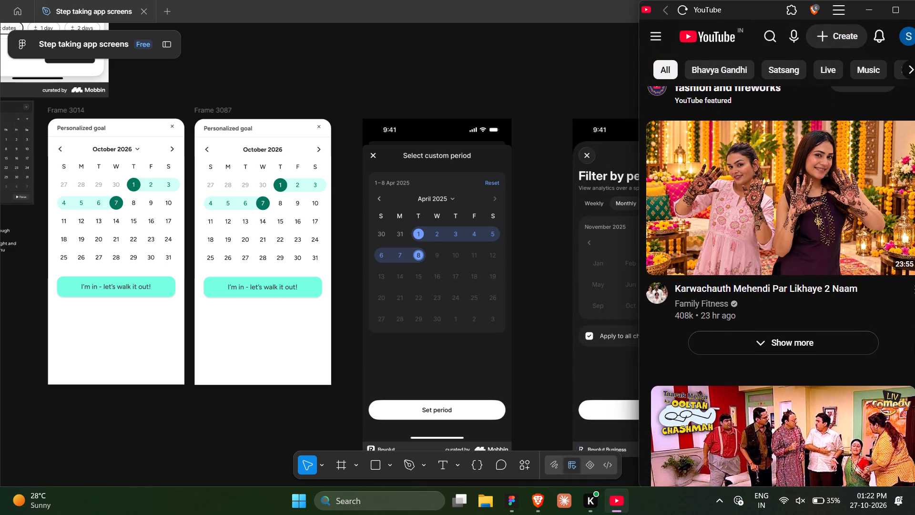
pyautogui.scroll(3, 914, 347)
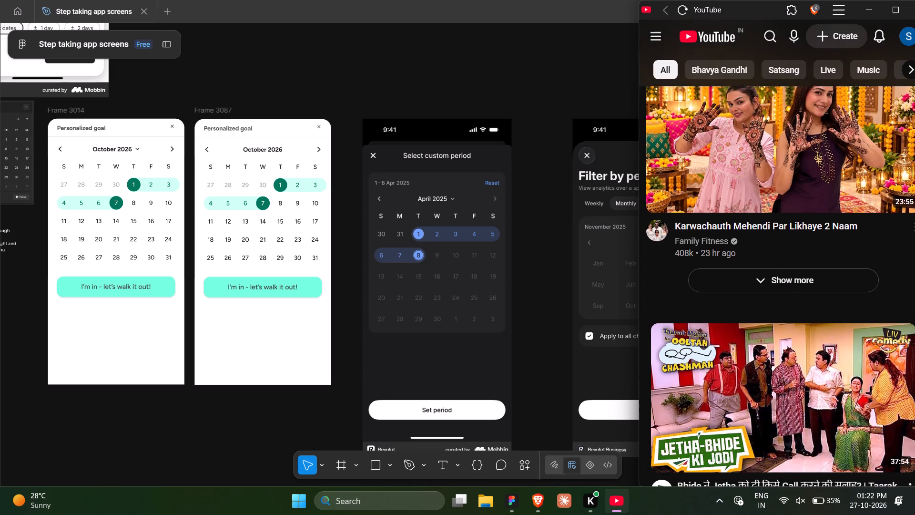
pyautogui.scroll(4, 914, 347)
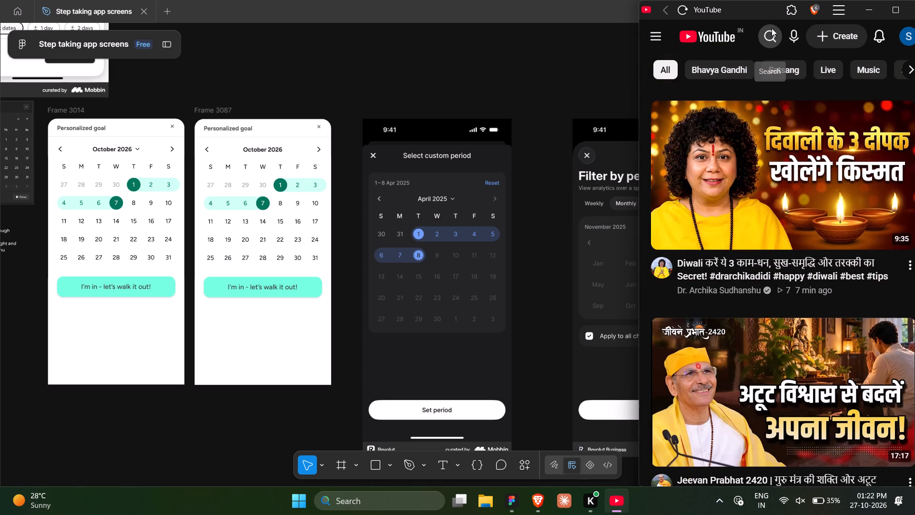
pyautogui.click(775, 33)
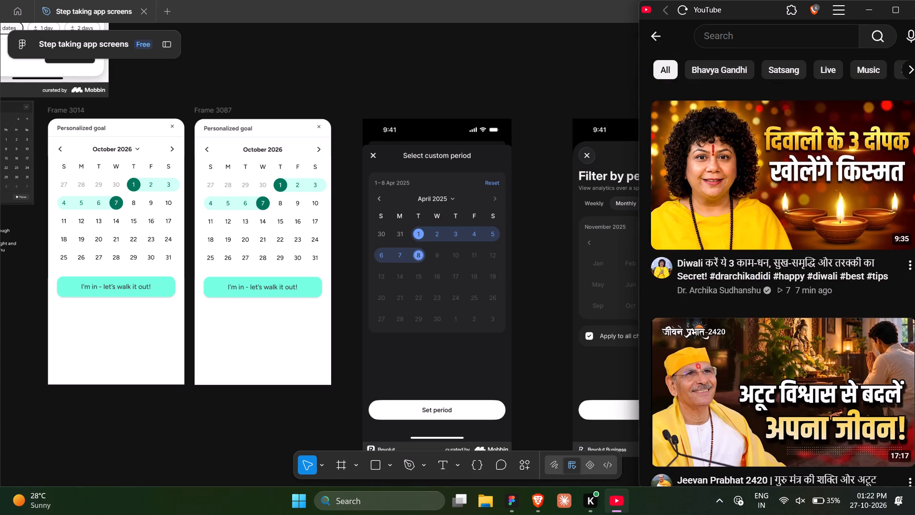
pyautogui.click(651, 37)
# Examine the live streams of the subscribed Yugrishi Pooja evam Anushthan Kendra channel and close YouTube.
pyautogui.click(657, 37)
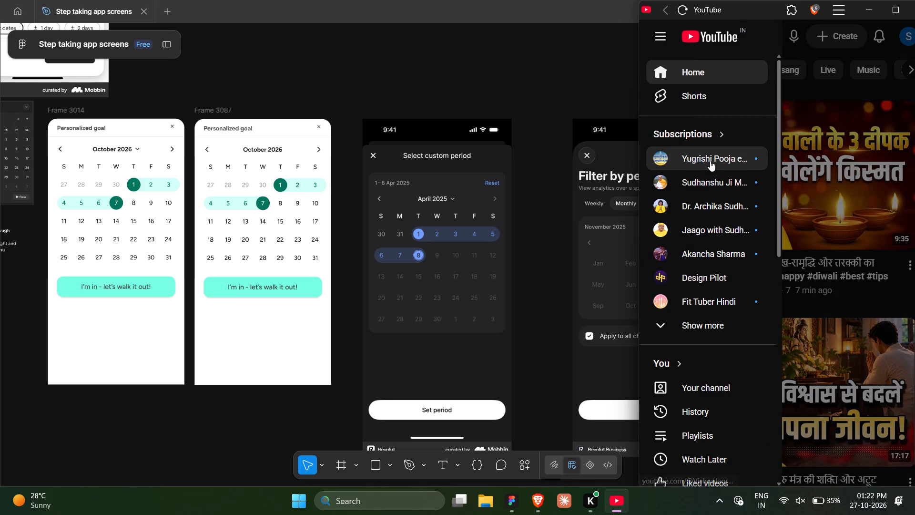
pyautogui.click(710, 161)
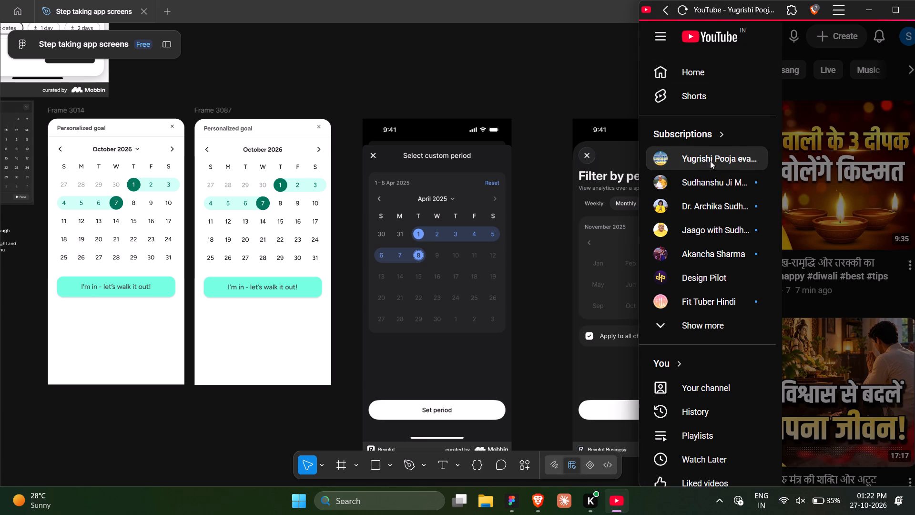
pyautogui.click(721, 271)
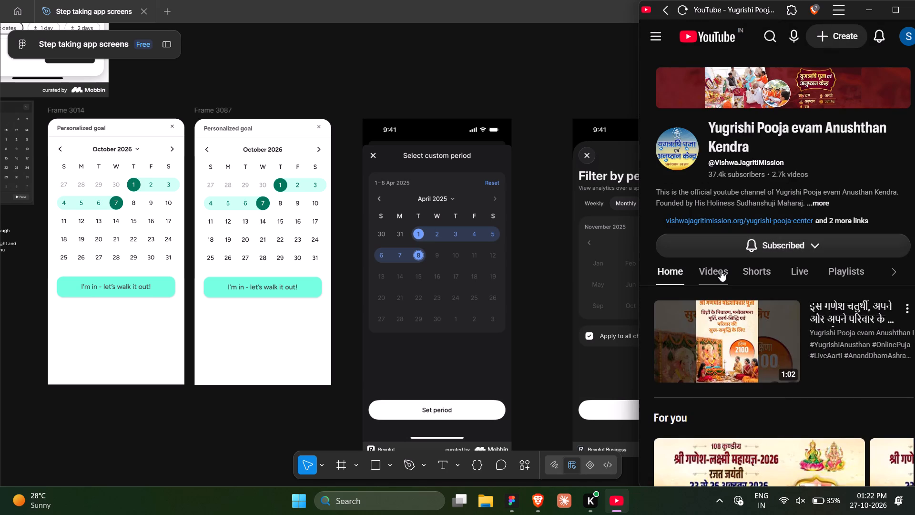
pyautogui.click(797, 272)
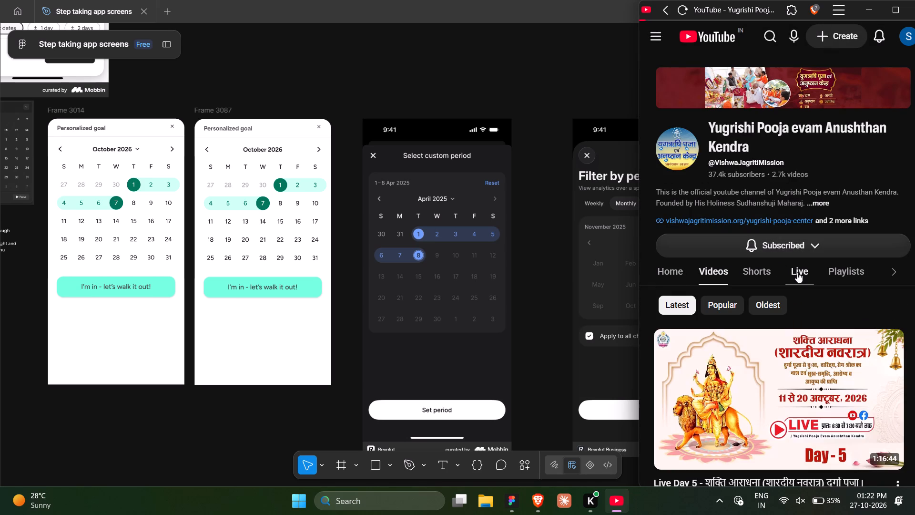
pyautogui.scroll(-5, 914, 264)
pyautogui.scroll(1, 914, 264)
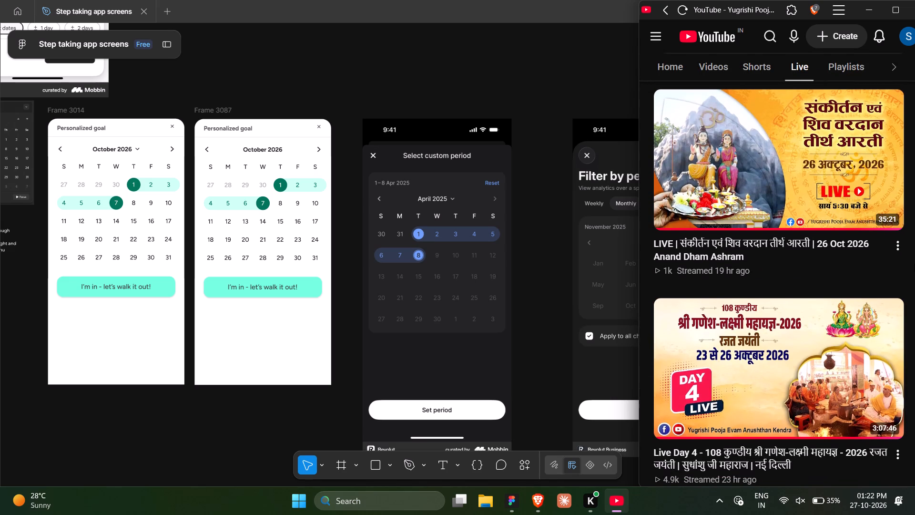
pyautogui.scroll(1, 914, 264)
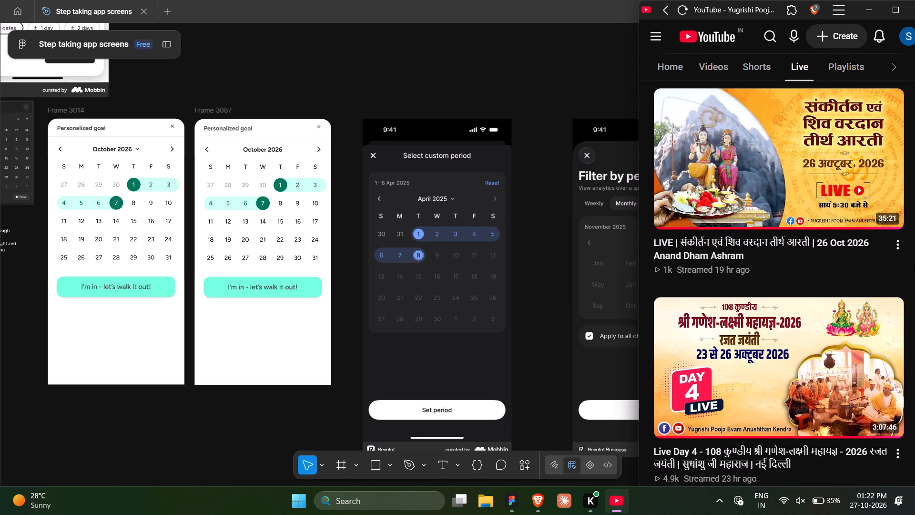
pyautogui.scroll(-1, 914, 264)
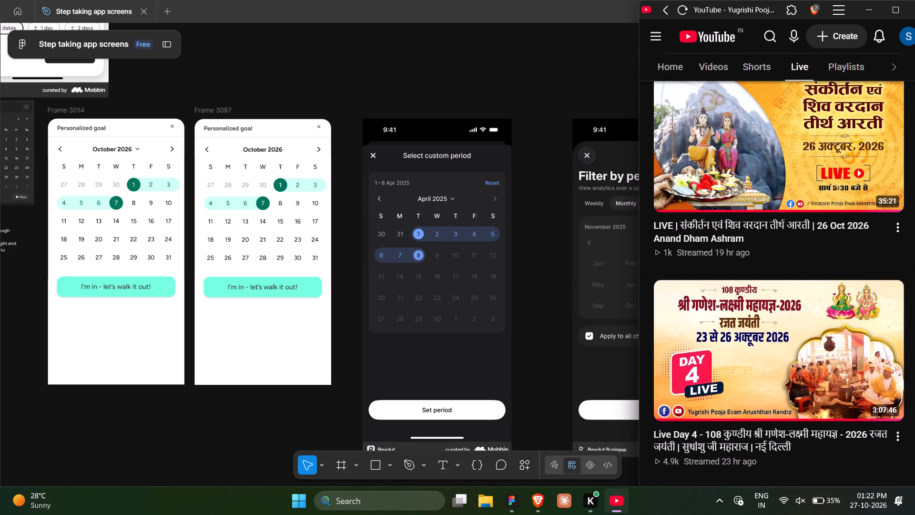
pyautogui.scroll(-1, 914, 264)
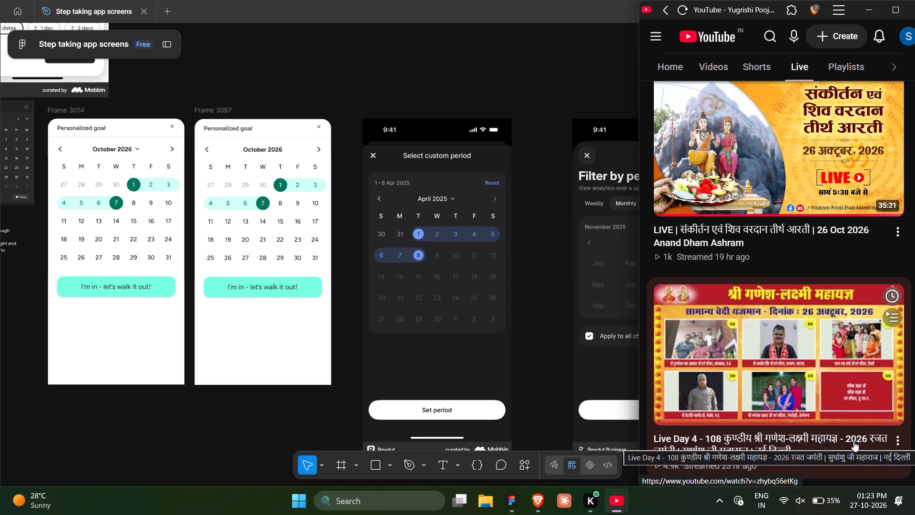
pyautogui.scroll(2, 914, 462)
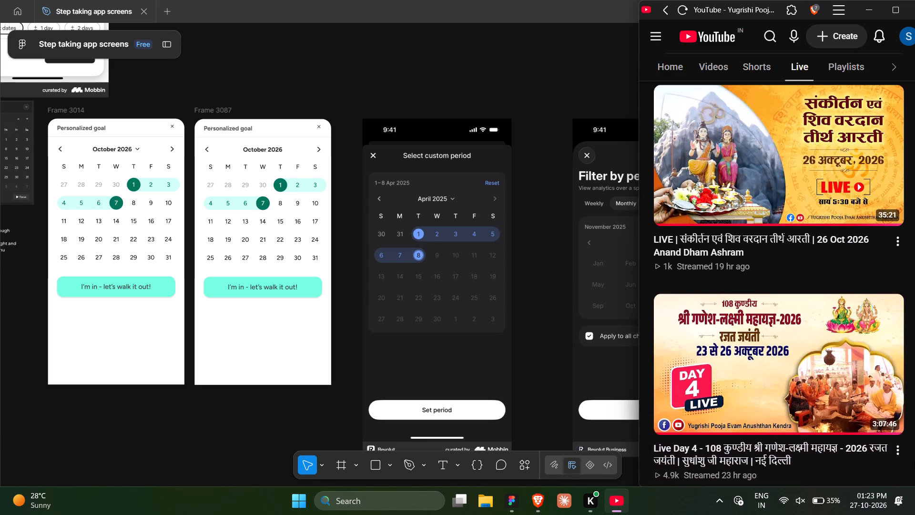
pyautogui.scroll(7, 914, 462)
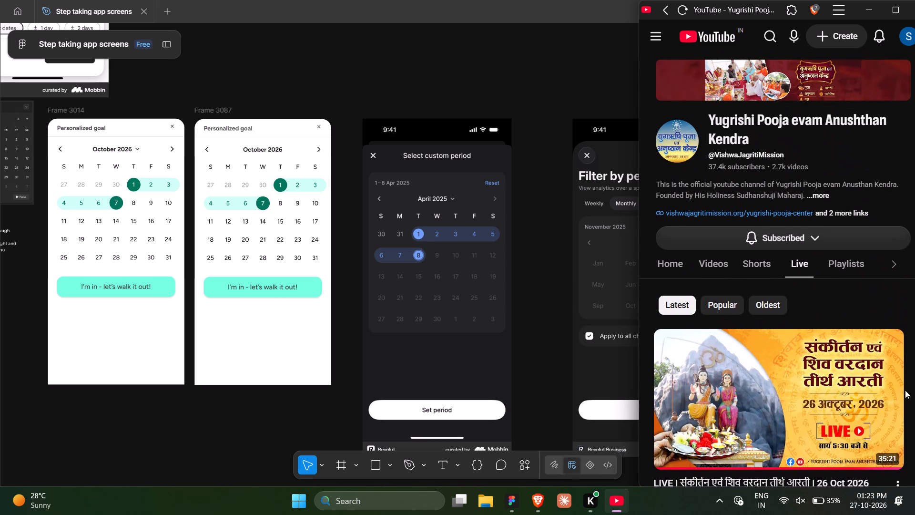
pyautogui.click(671, 272)
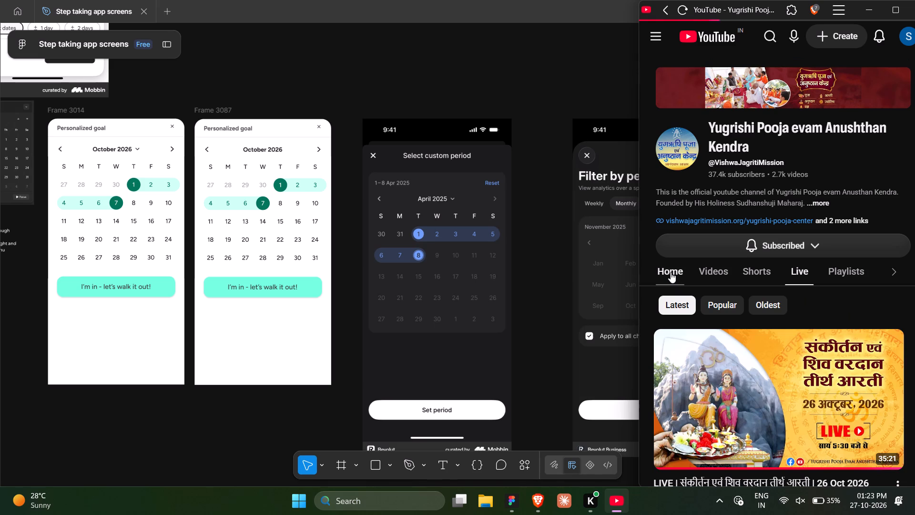
pyautogui.click(914, 13)
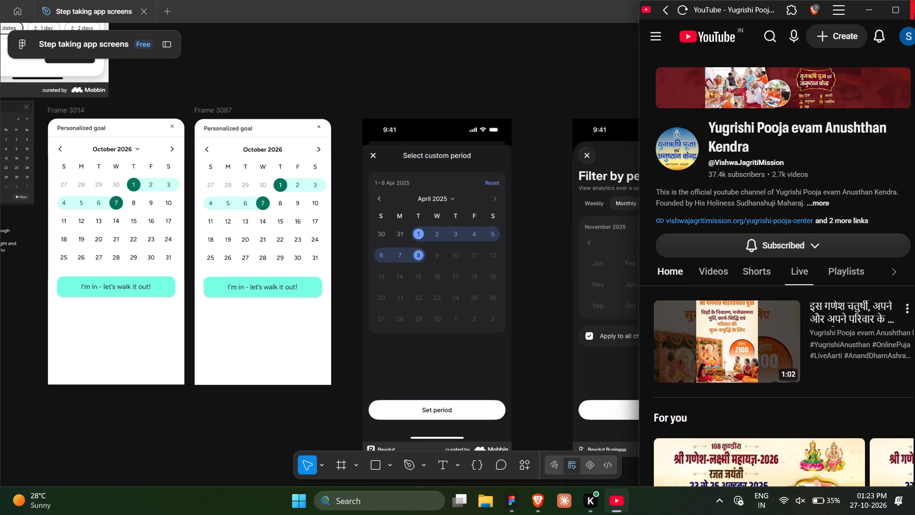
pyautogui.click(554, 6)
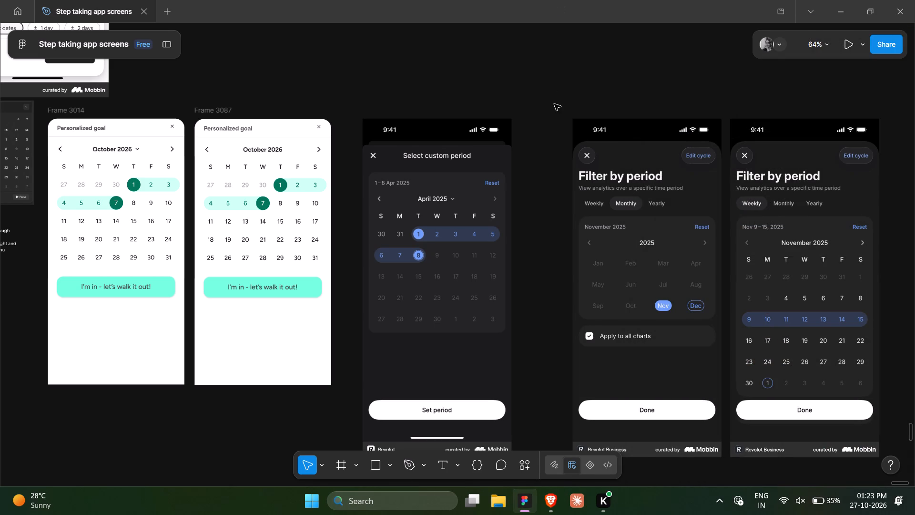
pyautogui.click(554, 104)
# Switch to the Brave browser and look up "rajat jayanti meaning" in a new tab, closing it after reading.
pyautogui.click(556, 491)
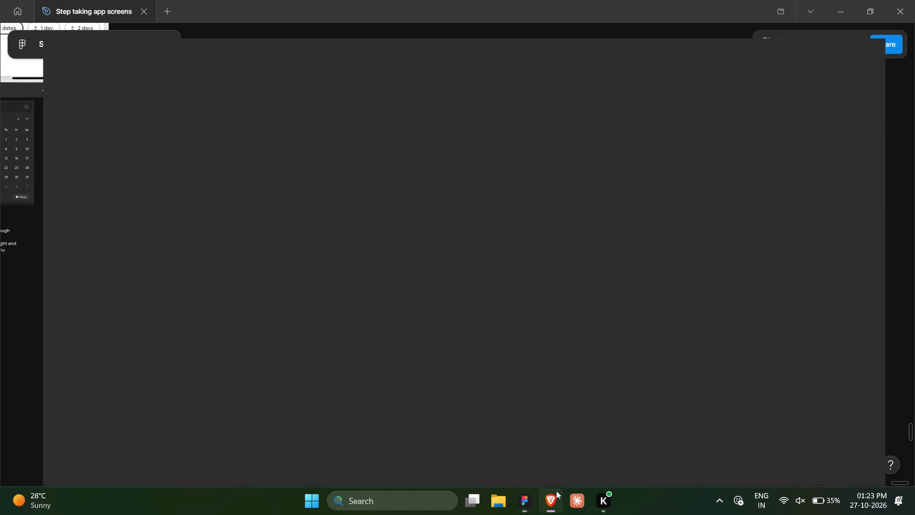
pyautogui.click(781, 11)
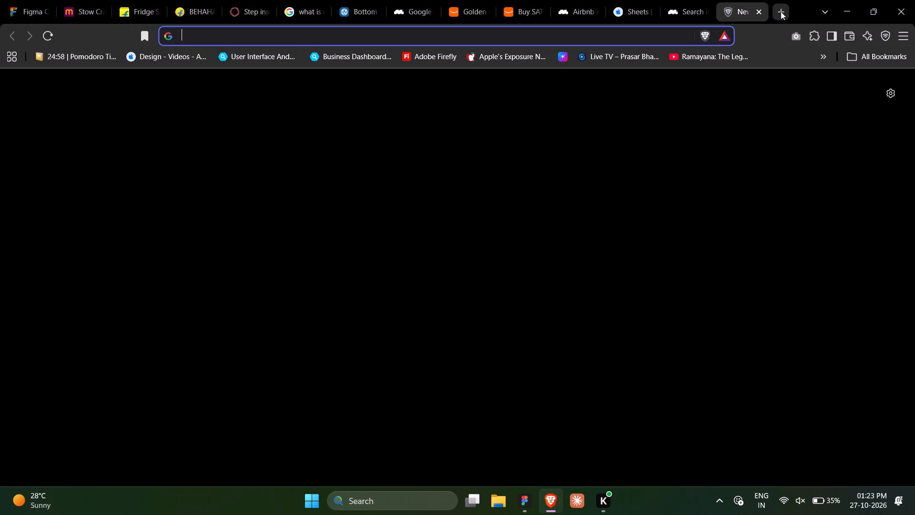
pyautogui.write('rajat')
pyautogui.press('space')
pyautogui.write('jayanti')
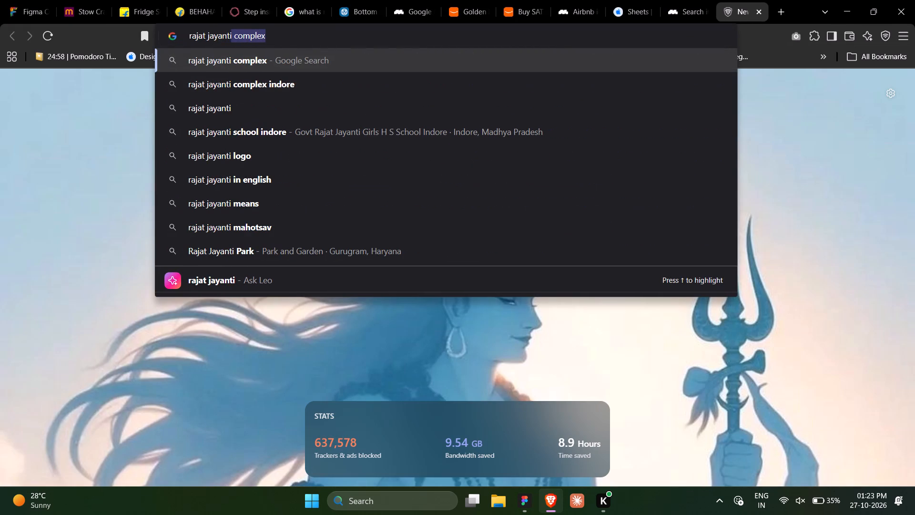
pyautogui.press('space')
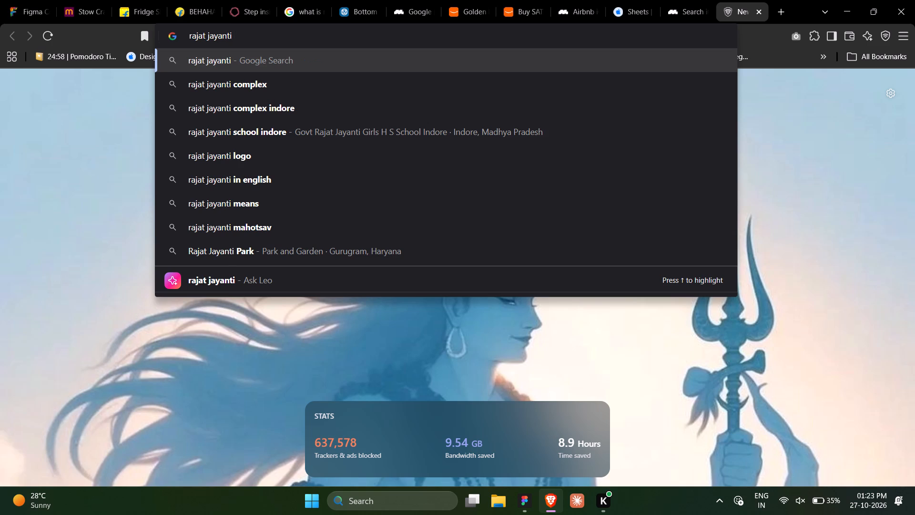
pyautogui.write('meaning')
pyautogui.press('Return')
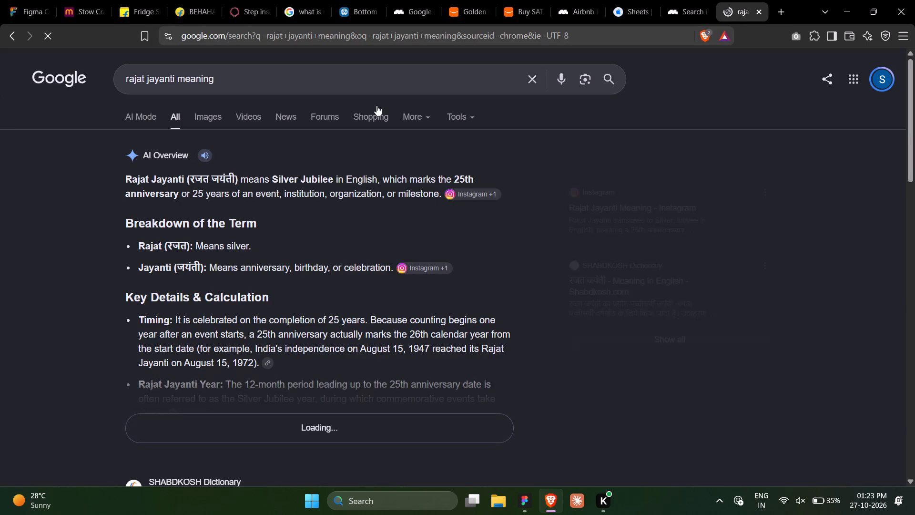
pyautogui.click(84, 223)
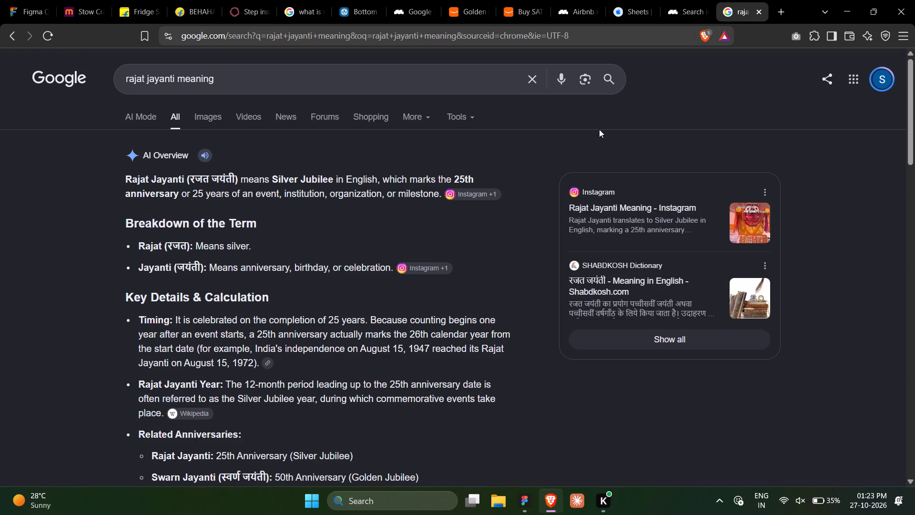
pyautogui.click(759, 11)
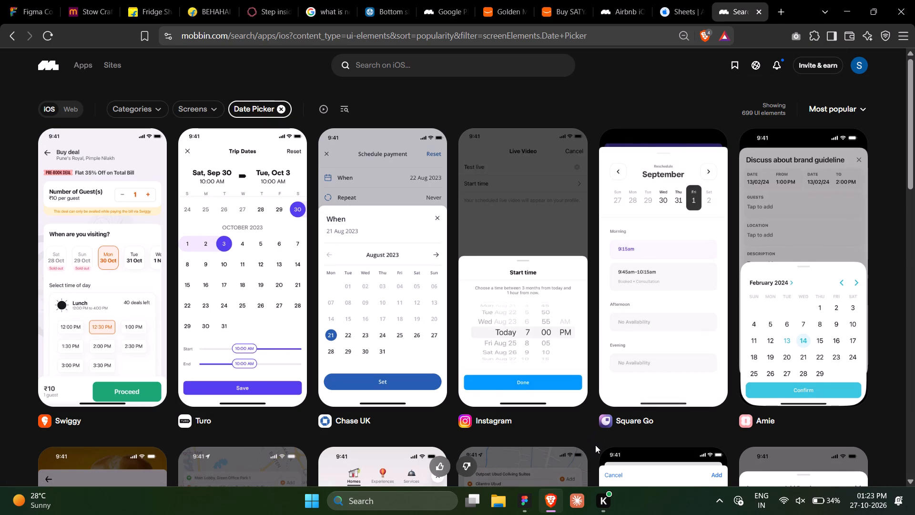
# Examine the most popular iOS Date Picker designs on Mobbin for calendar and date-range selection references.
pyautogui.scroll(-1, 595, 445)
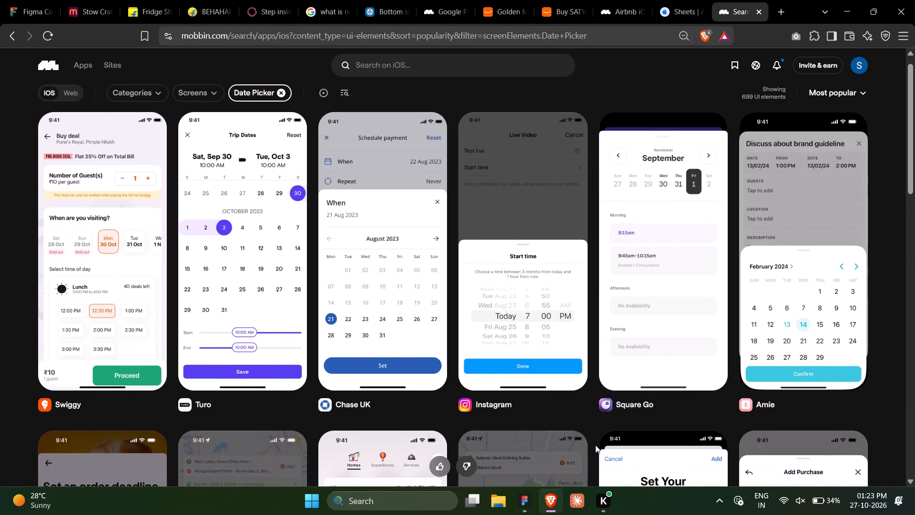
pyautogui.scroll(-1, 595, 445)
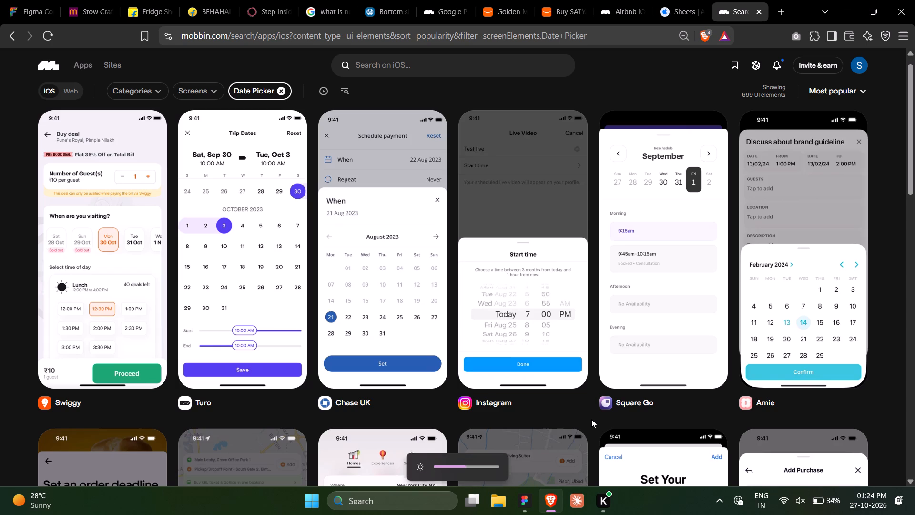
pyautogui.scroll(-7, 588, 404)
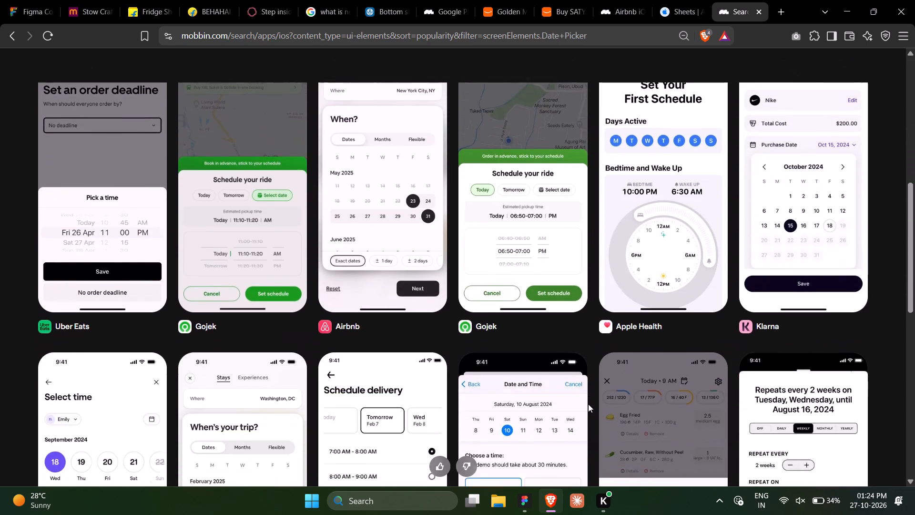
pyautogui.scroll(-10, 588, 404)
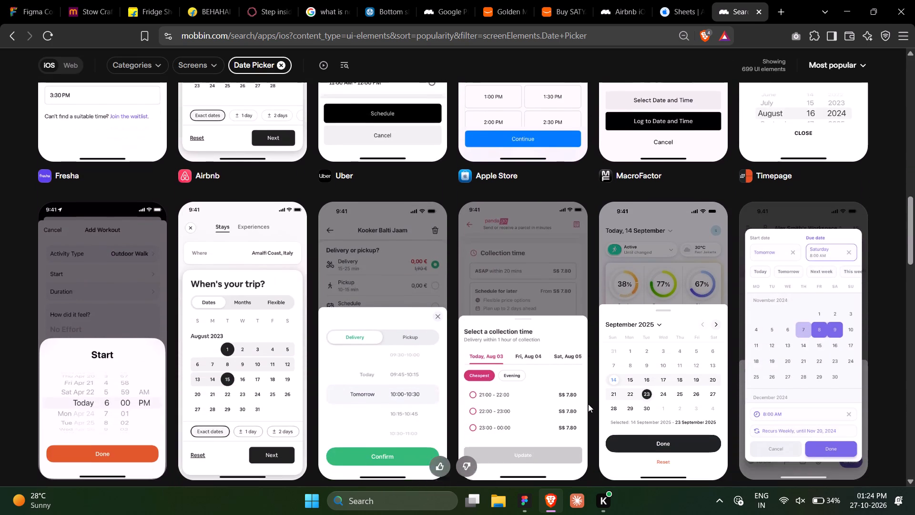
pyautogui.scroll(1, 588, 404)
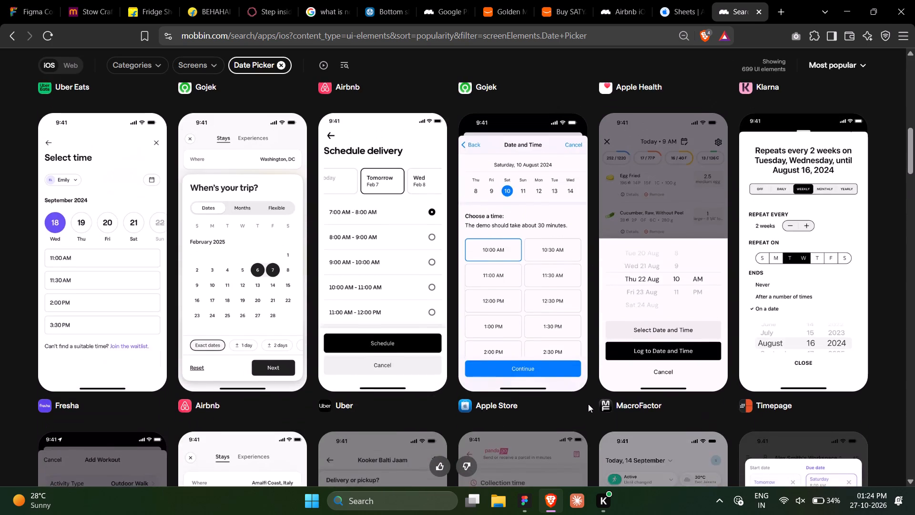
pyautogui.scroll(-7, 588, 404)
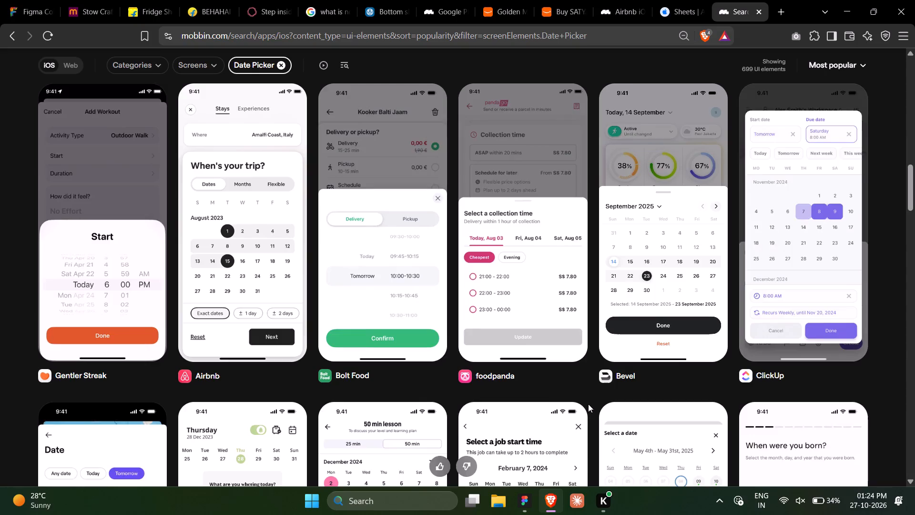
pyautogui.scroll(-7, 588, 404)
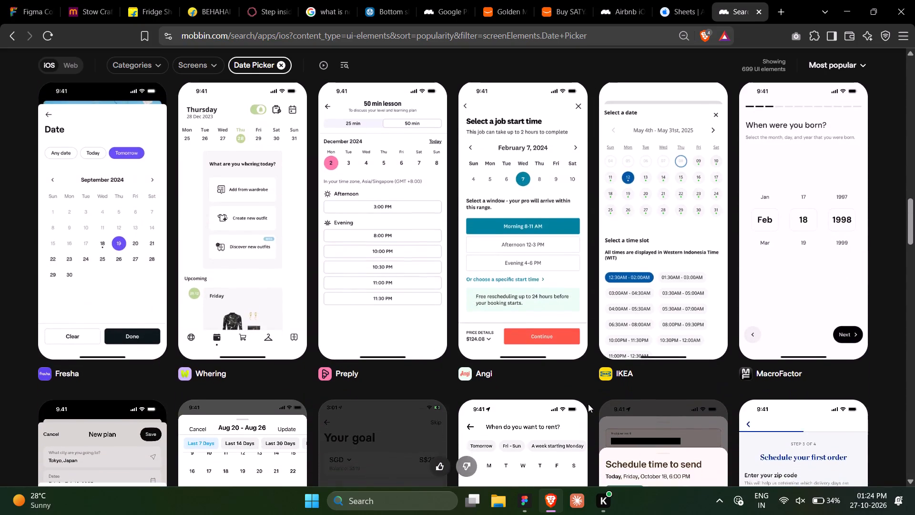
pyautogui.scroll(-5, 588, 404)
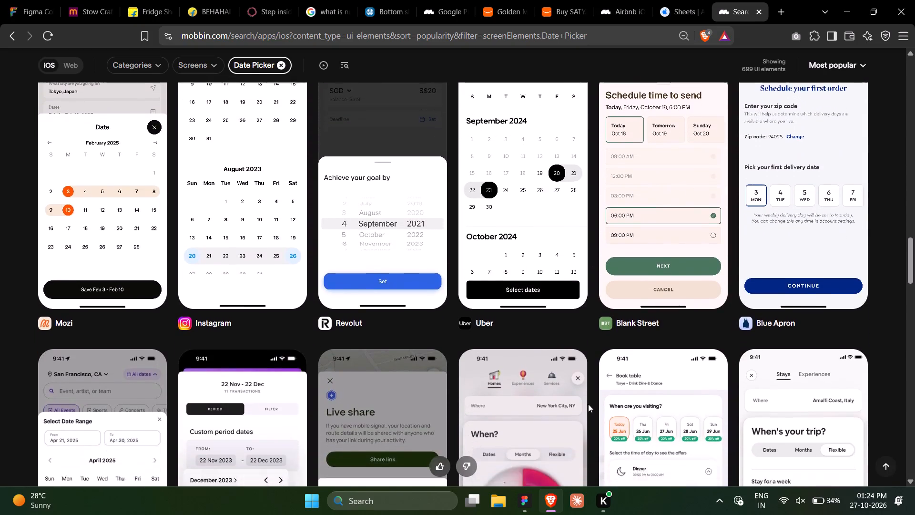
pyautogui.scroll(-2, 588, 404)
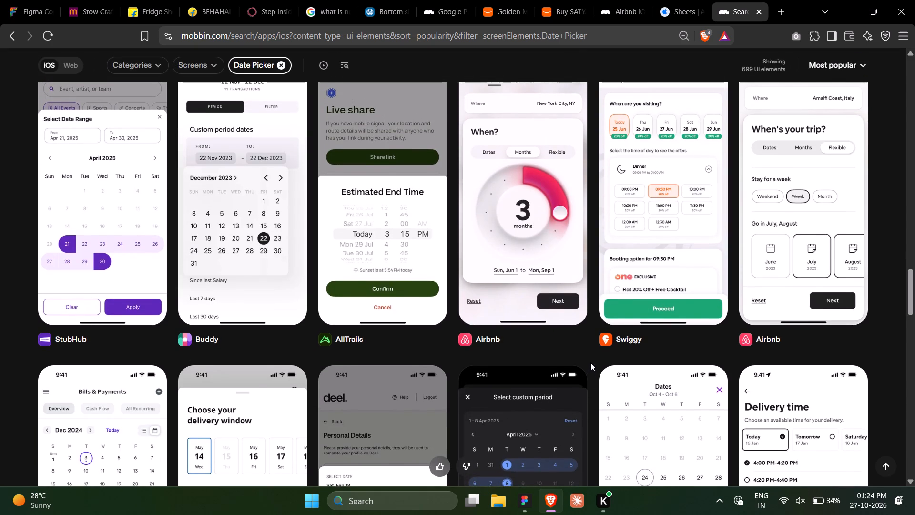
pyautogui.scroll(-6, 590, 362)
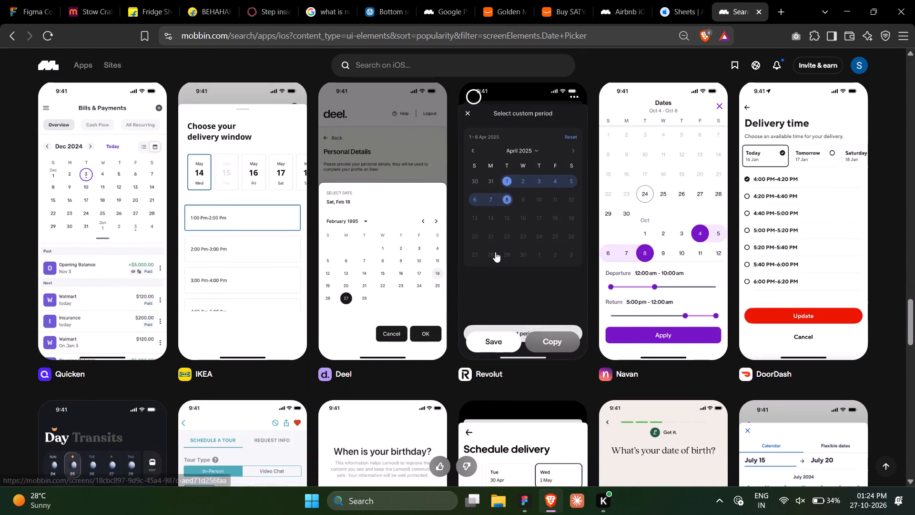
# Open Revolut's dark "Select custom period" calendar design for a closer look.
pyautogui.click(495, 252)
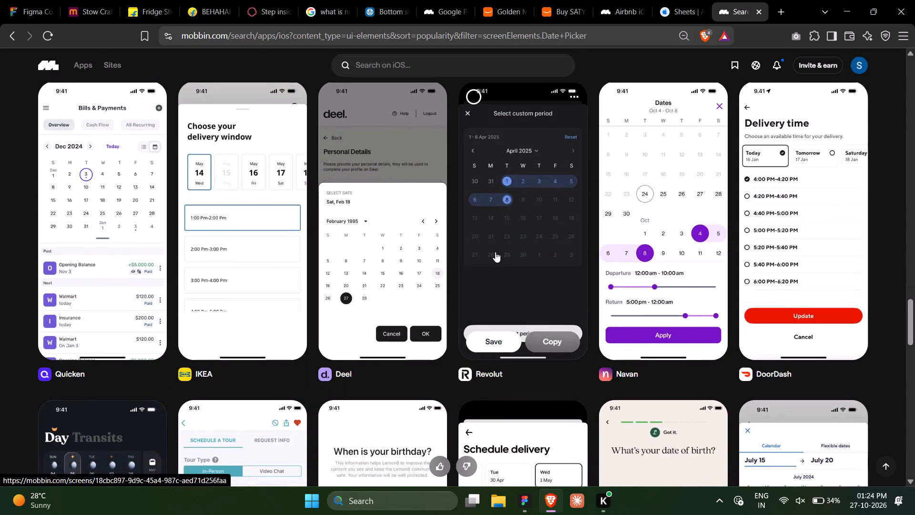
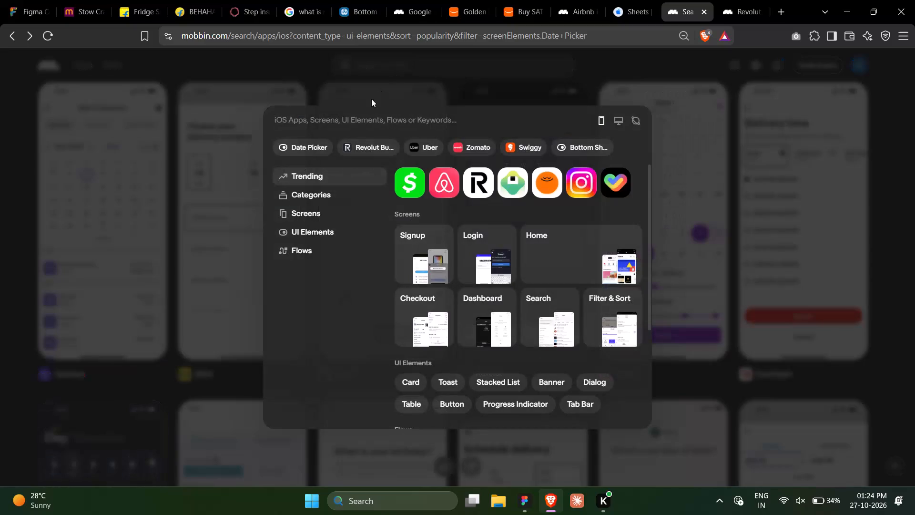
# Search Mobbin for "revolut" and open the Revolut finance app's page.
pyautogui.write('re')
pyautogui.write('vol')
pyautogui.write('ut')
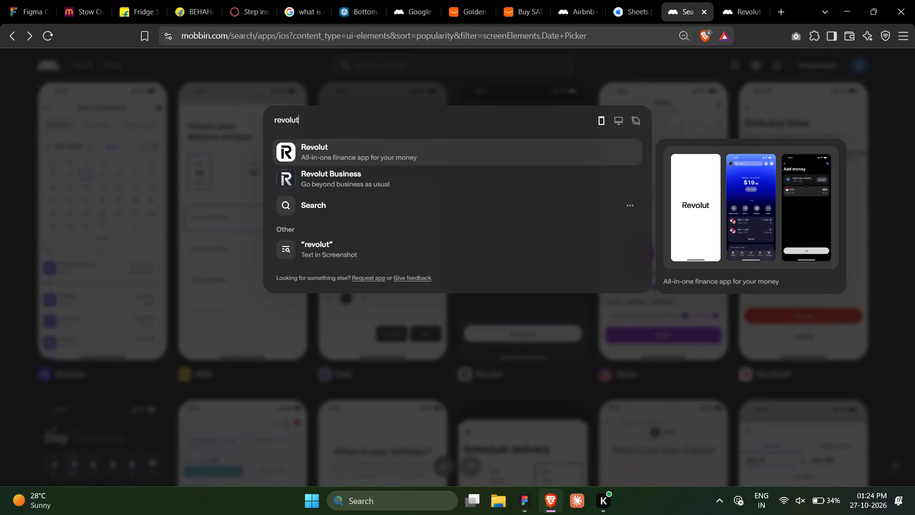
pyautogui.click(366, 157)
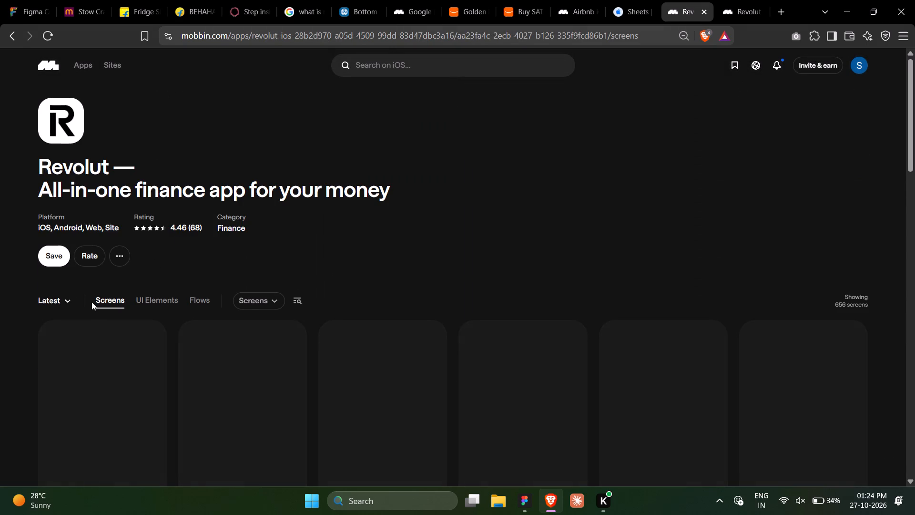
# Search Revolut's iOS flows for "filt" and bring up the "Filtering by custom period" flow.
pyautogui.click(204, 304)
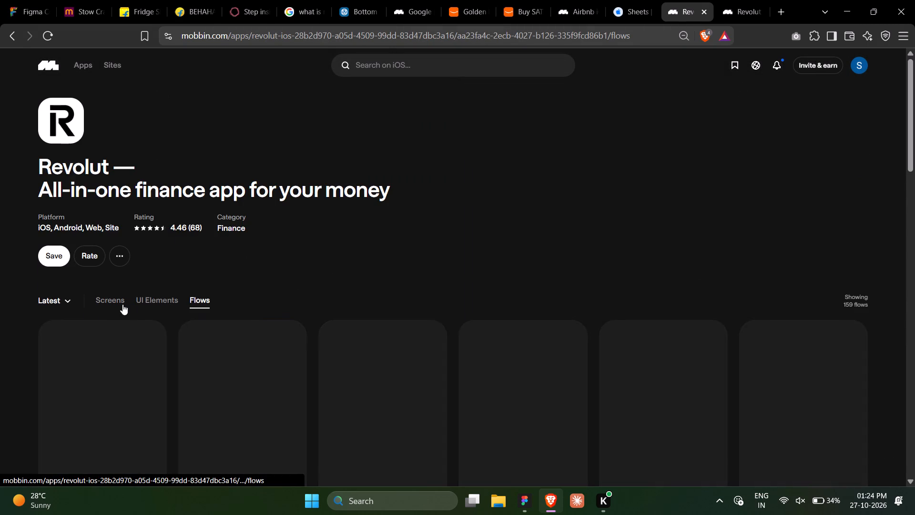
pyautogui.click(84, 331)
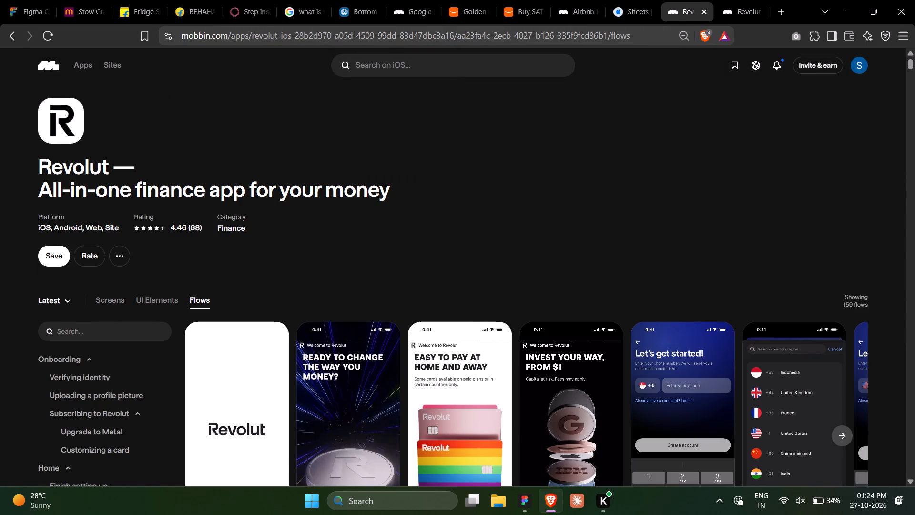
pyautogui.write('fi')
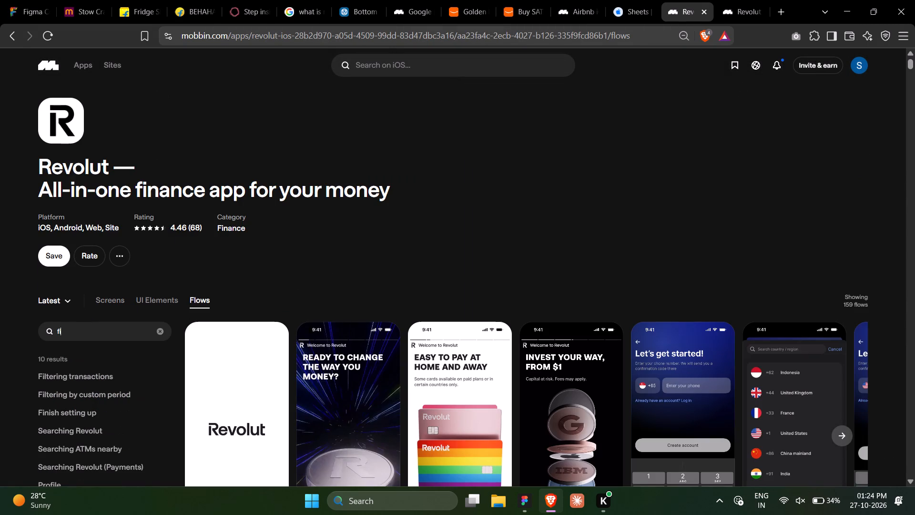
pyautogui.write('lt')
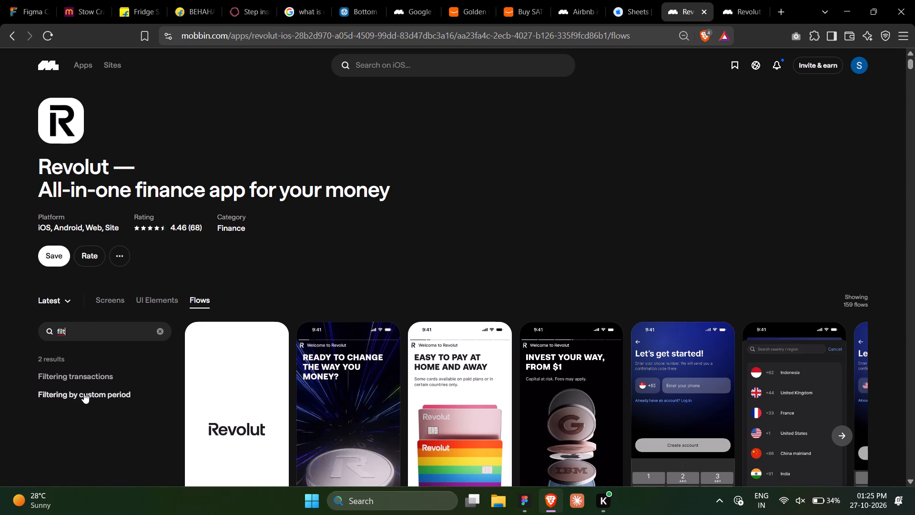
pyautogui.click(84, 393)
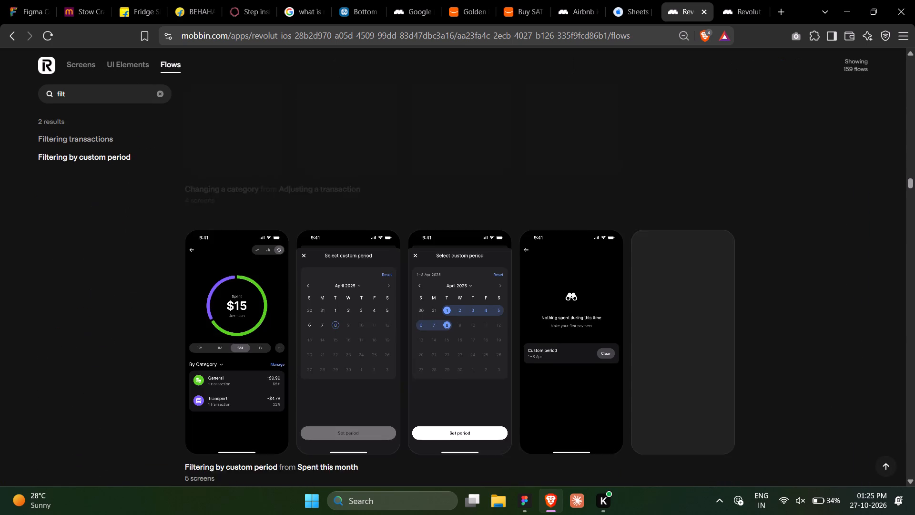
# Clear the flow search and switch to the flows of Revolut's Android version.
pyautogui.moveTo(79, 93); pyautogui.dragTo(24, 93)
pyautogui.press('BackSpace')
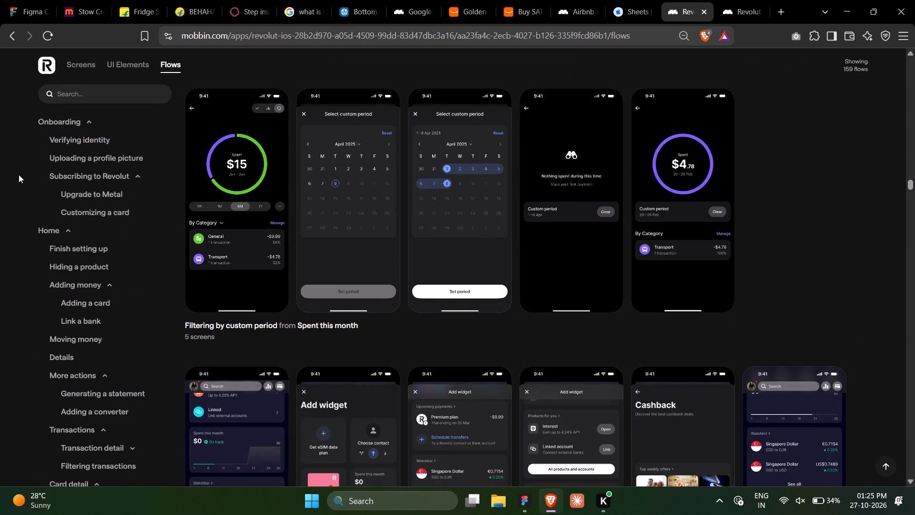
pyautogui.click(62, 118)
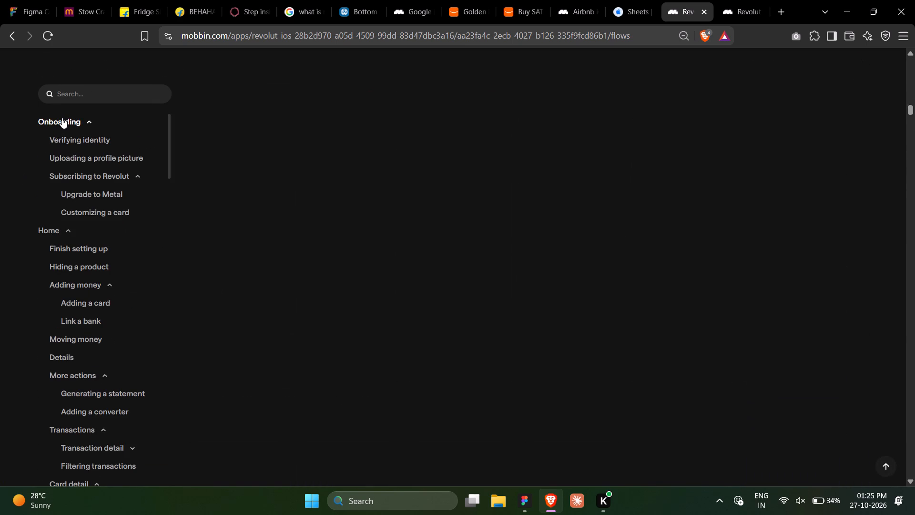
pyautogui.scroll(11, 252, 208)
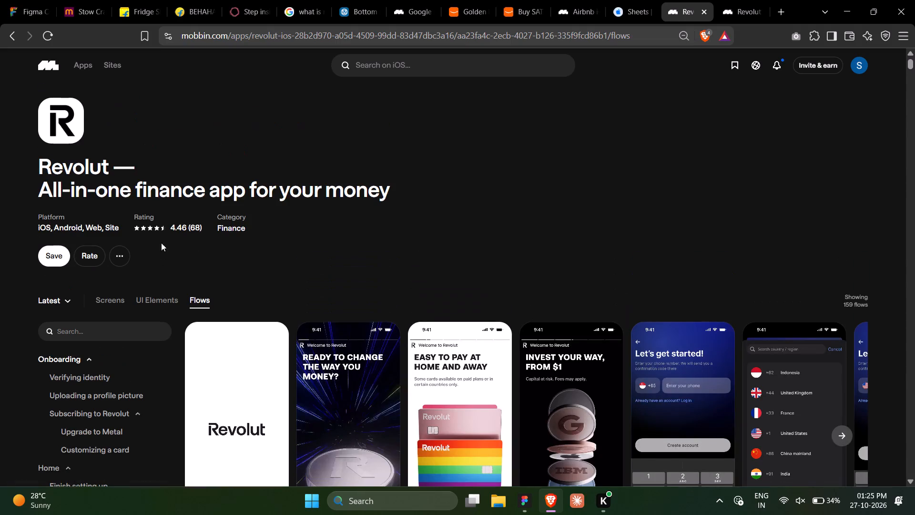
pyautogui.click(69, 227)
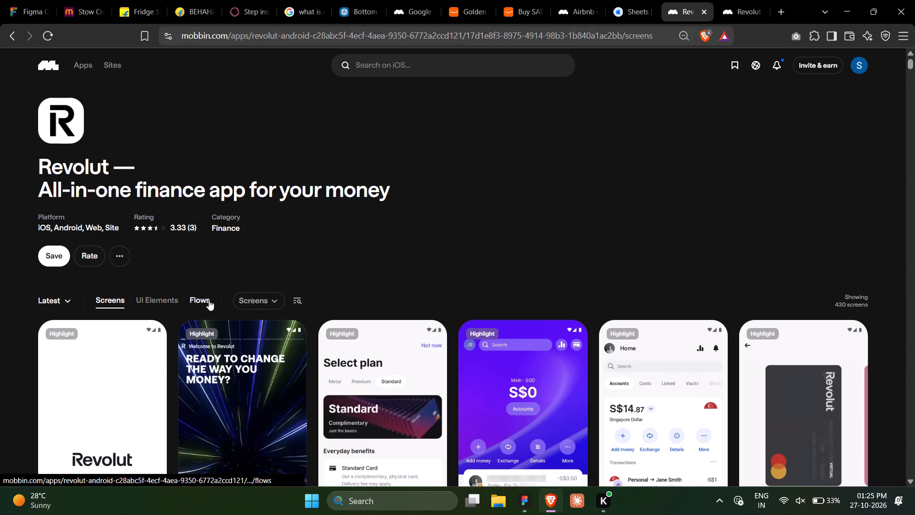
pyautogui.click(209, 300)
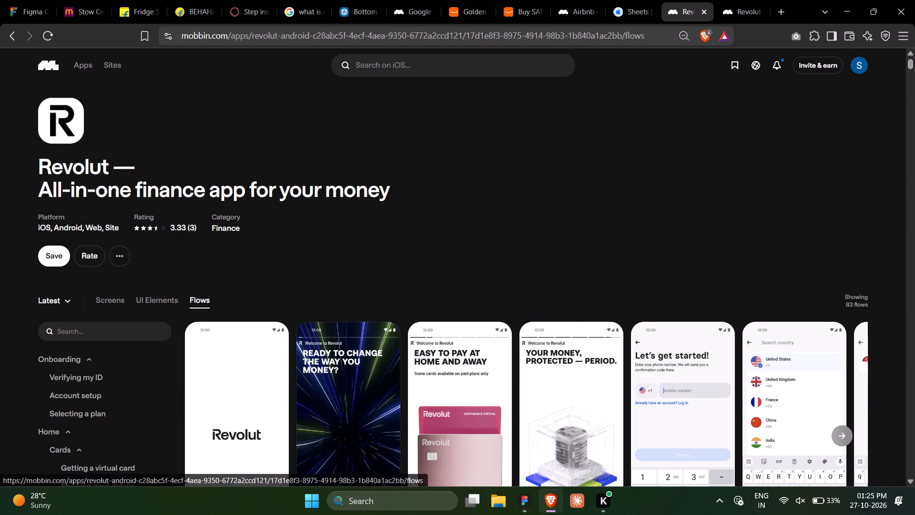
# Search the Android flows for "filt" and examine the calendar in the "Filtering events" flow.
pyautogui.click(114, 330)
pyautogui.write('filt')
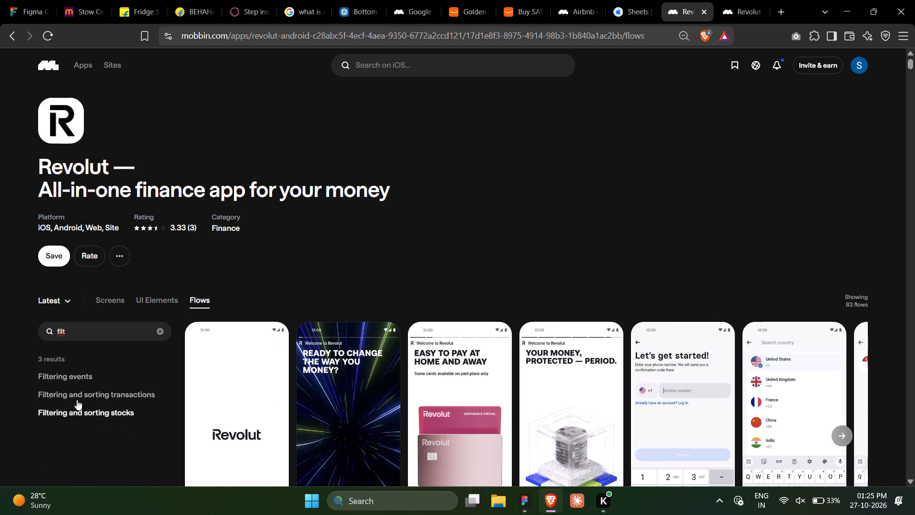
pyautogui.click(63, 369)
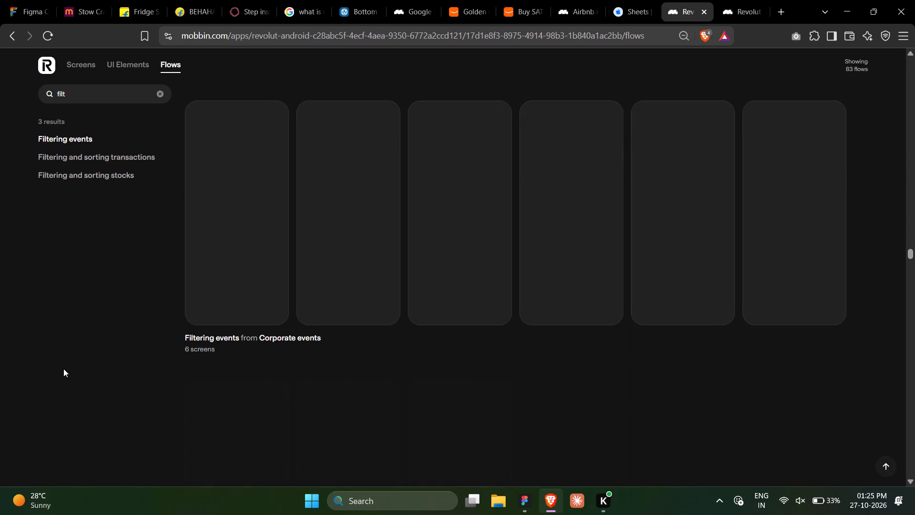
pyautogui.scroll(1, 418, 288)
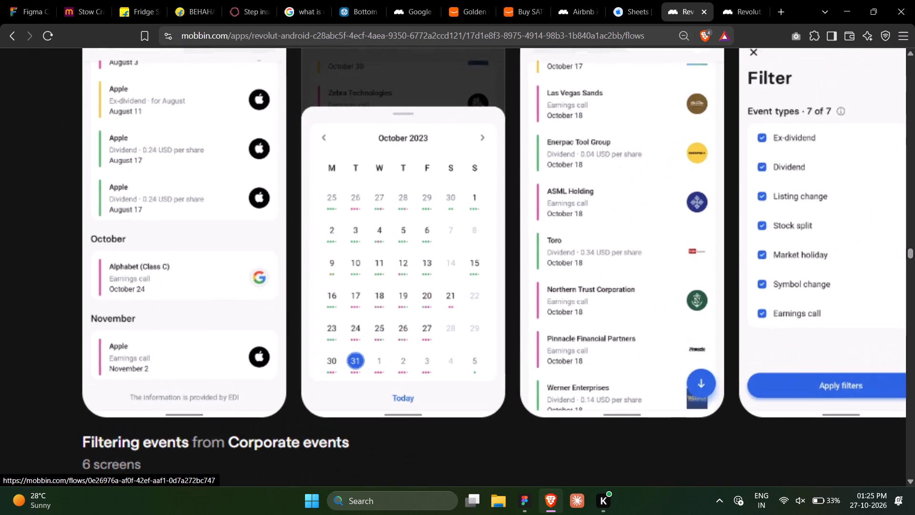
pyautogui.scroll(1, 292, 279)
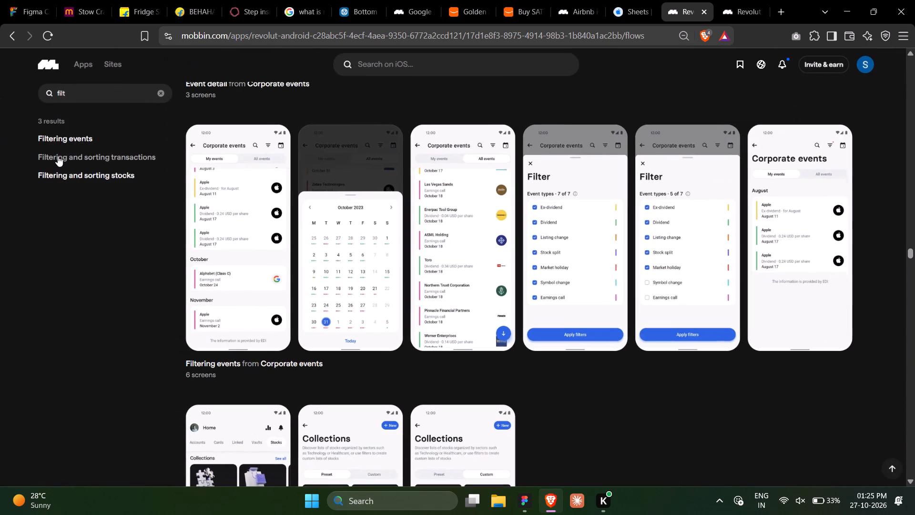
# Check the "Filtering and sorting transactions" and "Filtering and sorting stocks" flows for date-selection references.
pyautogui.click(91, 155)
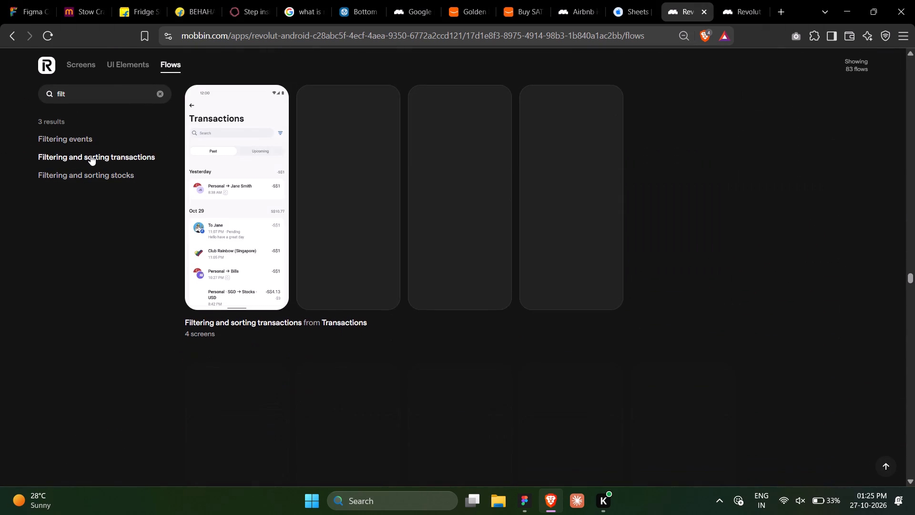
pyautogui.click(74, 171)
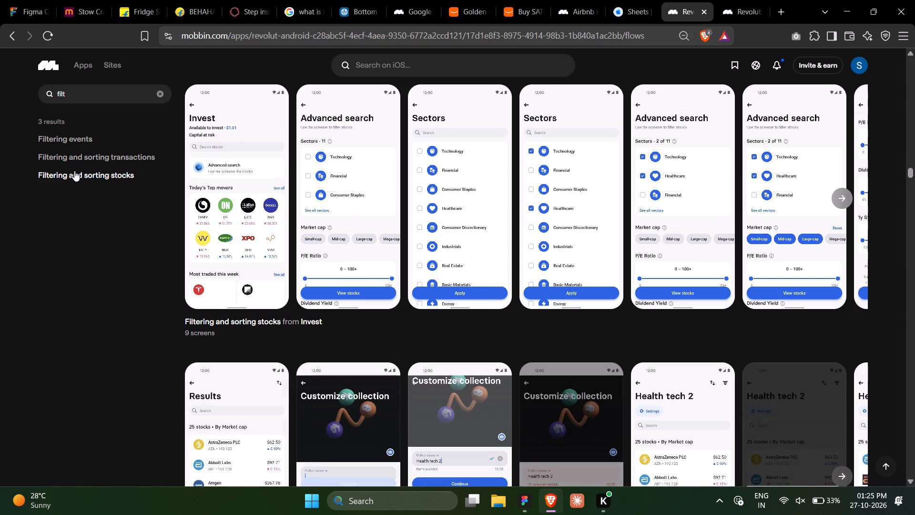
pyautogui.hscroll(-4, 367, 221)
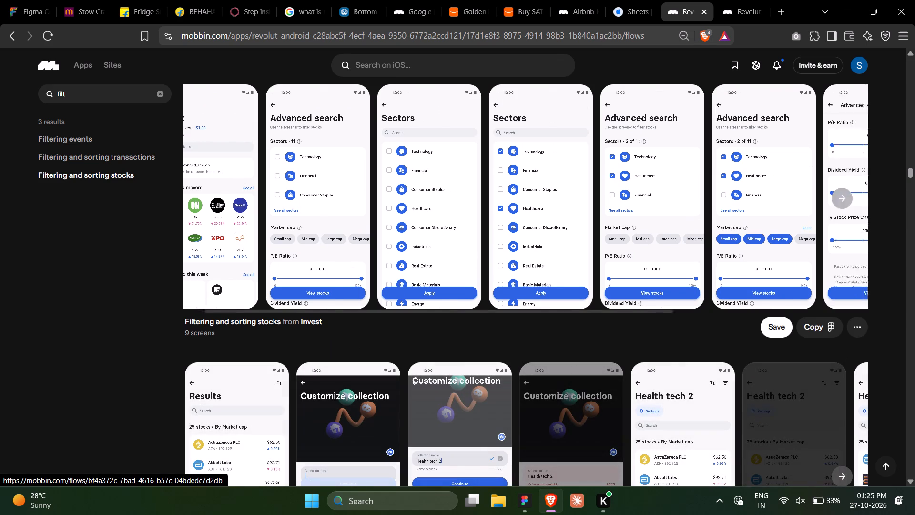
pyautogui.hscroll(-6, 367, 221)
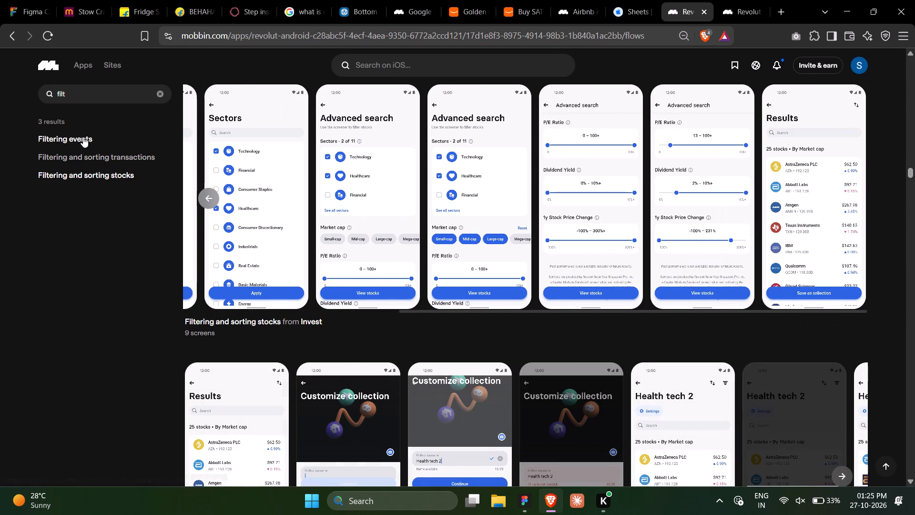
# Return to the "Filtering events" flow and examine its October 2023 calendar screen up close.
pyautogui.click(83, 137)
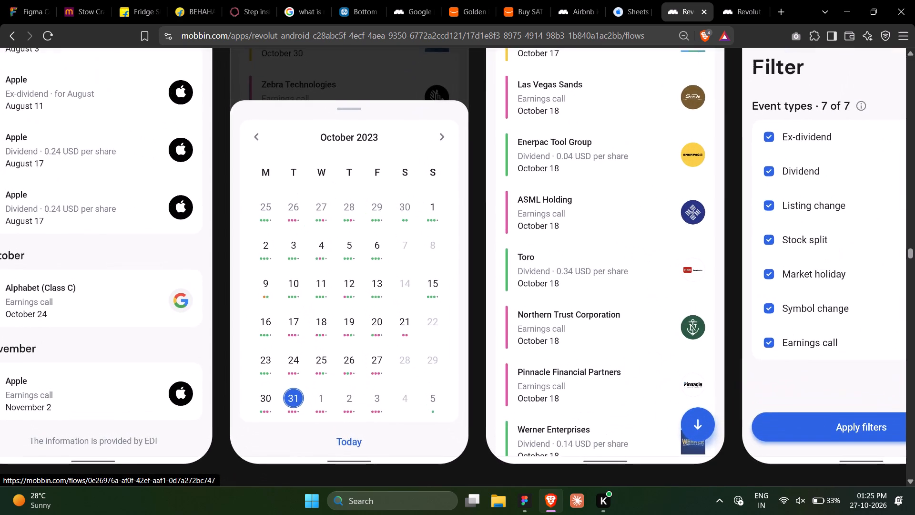
pyautogui.scroll(-1, 348, 190)
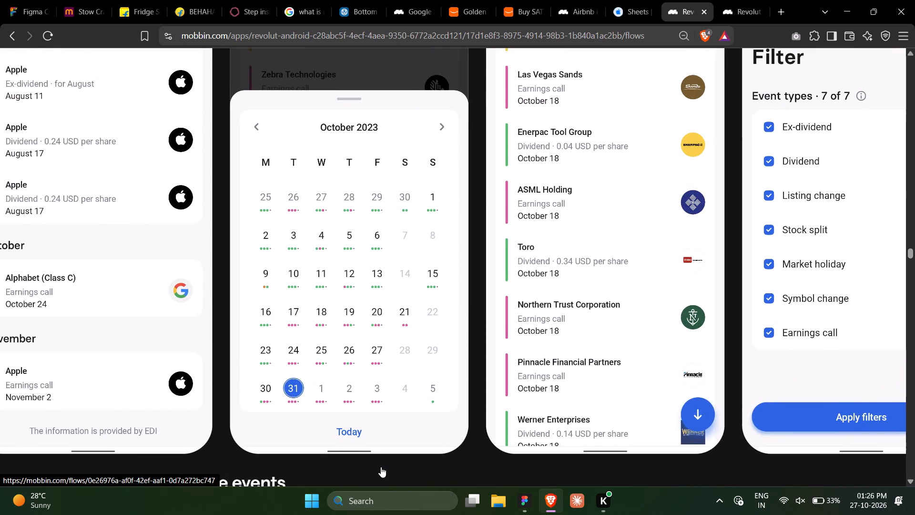
pyautogui.click(340, 242)
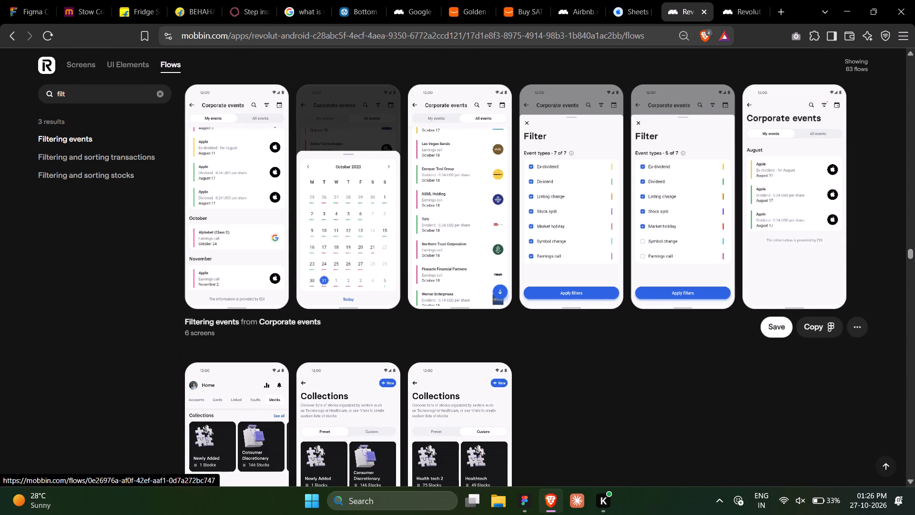
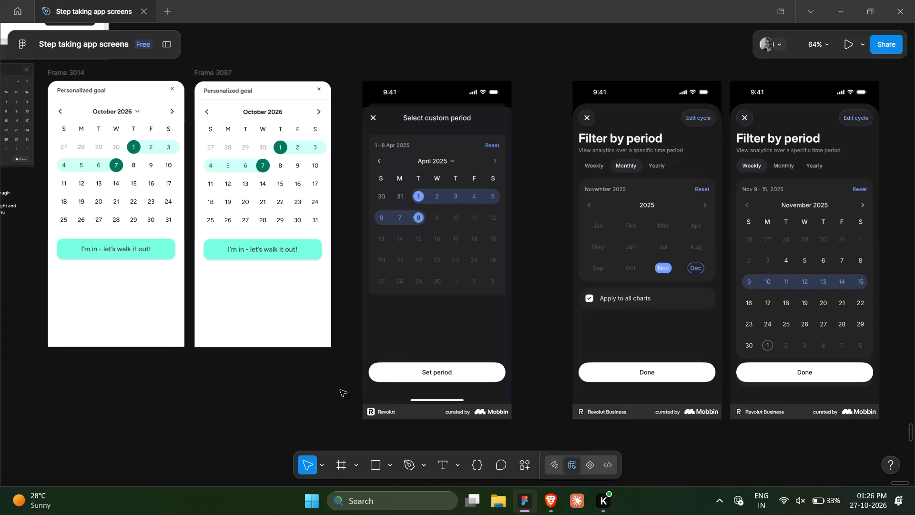
# Paste the copied October 2023 calendar screen and place it beside the weekly "Filter by period" reference, aligned with its top edge.
pyautogui.scroll(-2, 335, 391)
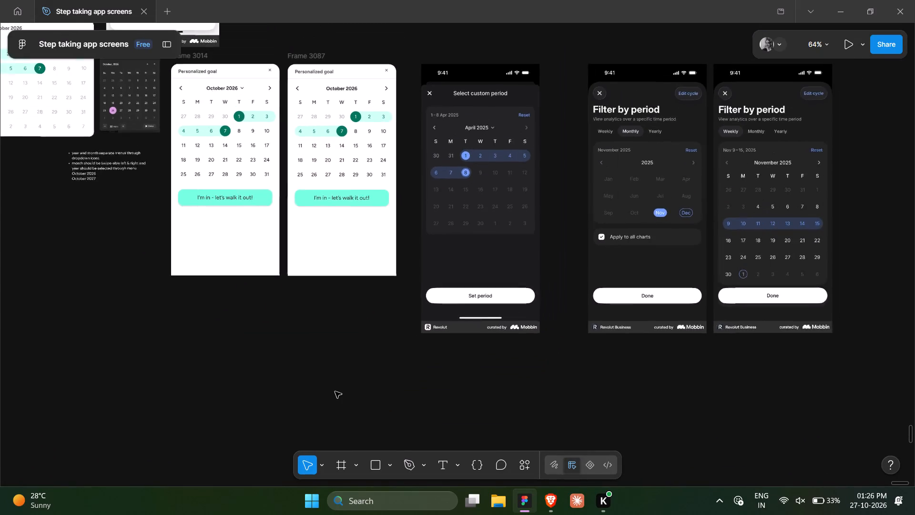
pyautogui.hscroll(-3, 335, 391)
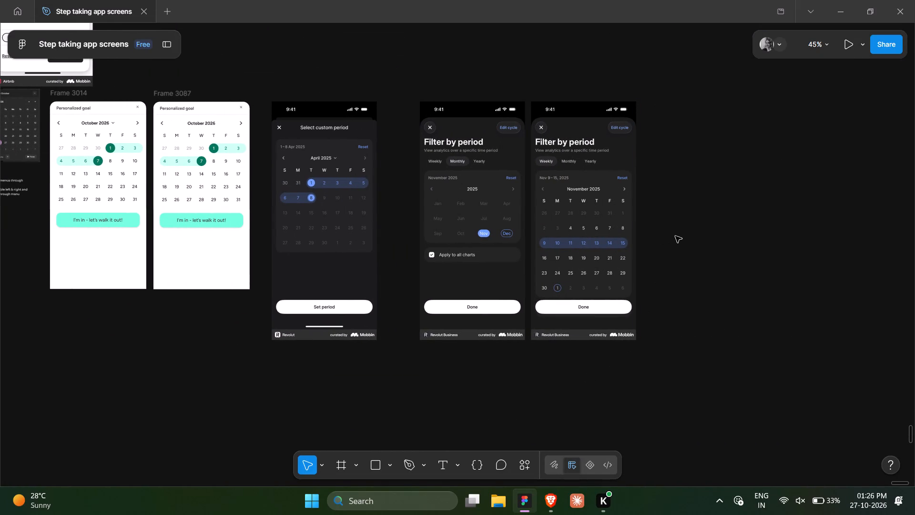
pyautogui.click(675, 236)
pyautogui.hotkey('ctrl', 'v')
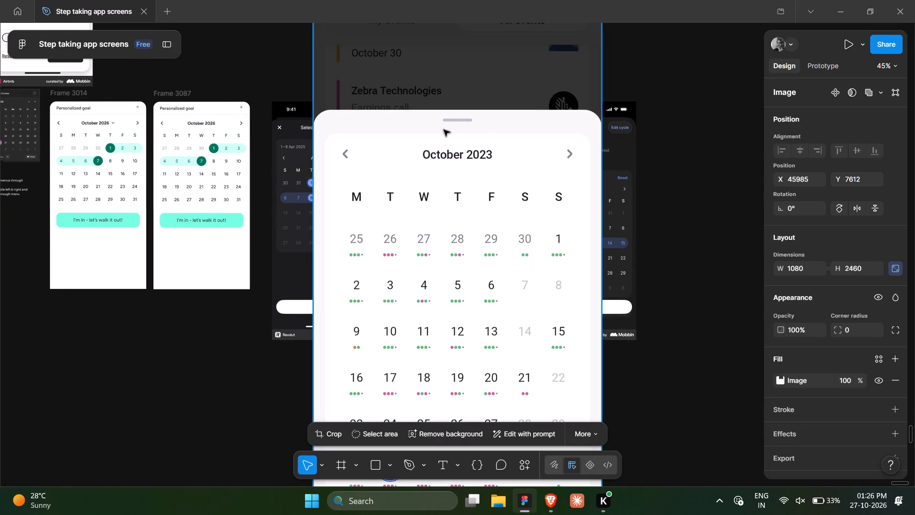
pyautogui.moveTo(391, 111); pyautogui.dragTo(725, 287)
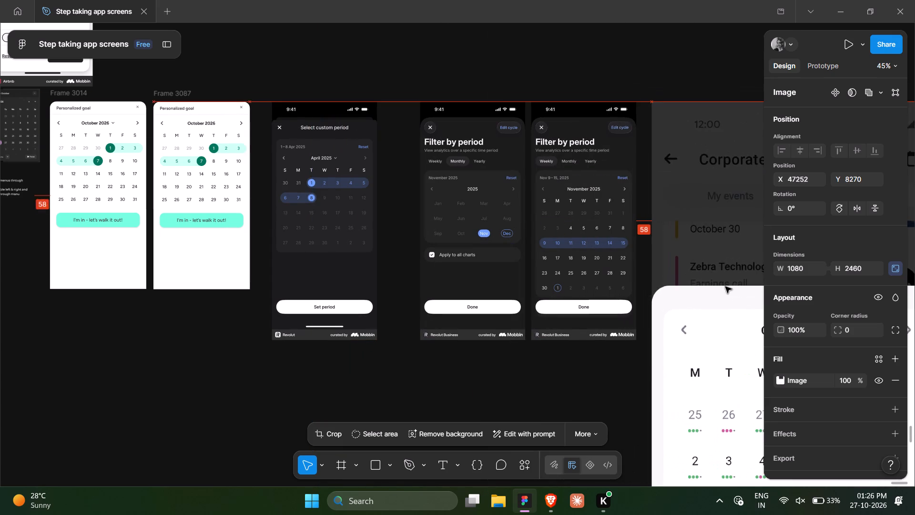
pyautogui.moveTo(725, 287); pyautogui.dragTo(717, 287)
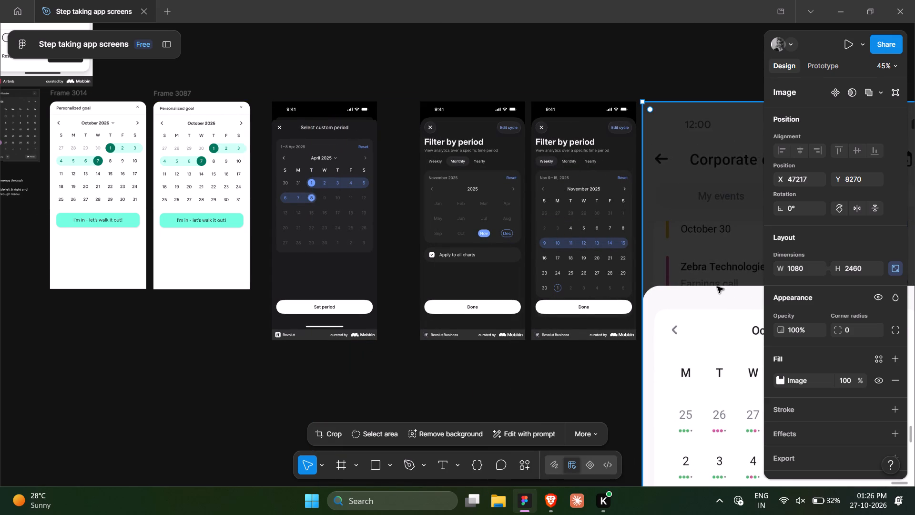
pyautogui.hscroll(-2, 669, 274)
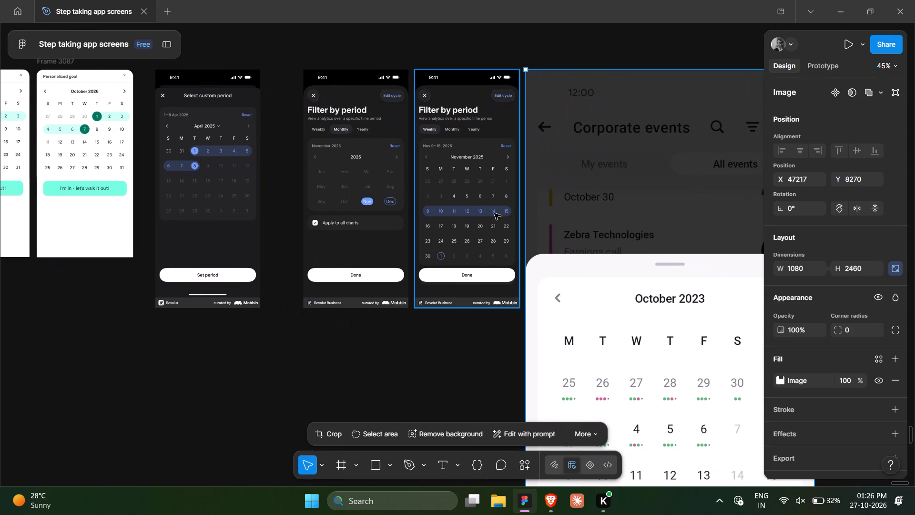
# Switch to Brave and reopen the October 2023 calendar screen from the "Filtering events" flow on Mobbin.
pyautogui.click(548, 501)
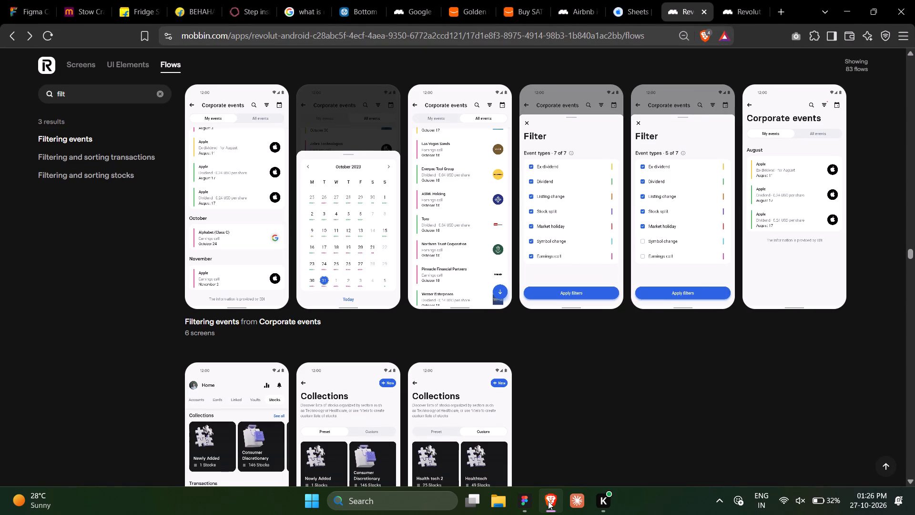
pyautogui.click(379, 242)
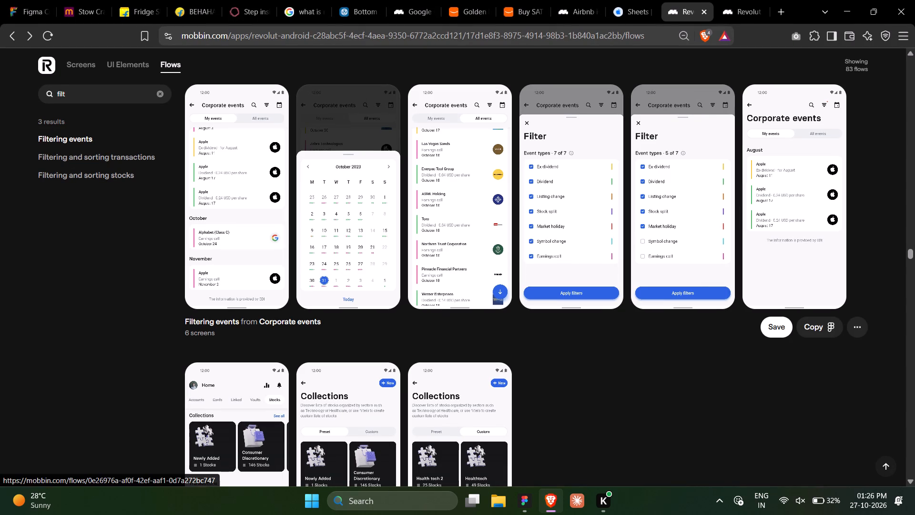
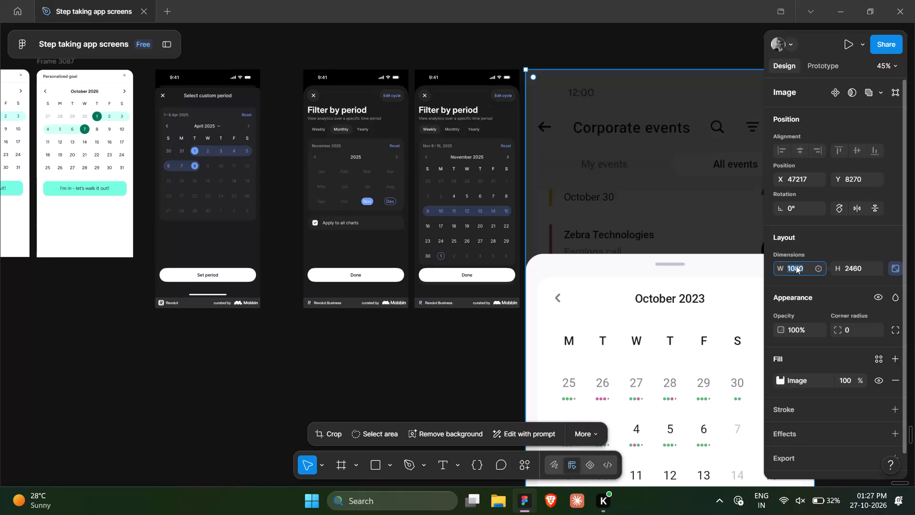
# Set the pasted October 2023 calendar image's width to 392, keeping its proportions, to match the neighbouring reference screens.
pyautogui.press('3')
pyautogui.press('9')
pyautogui.press('2')
pyautogui.click(843, 245)
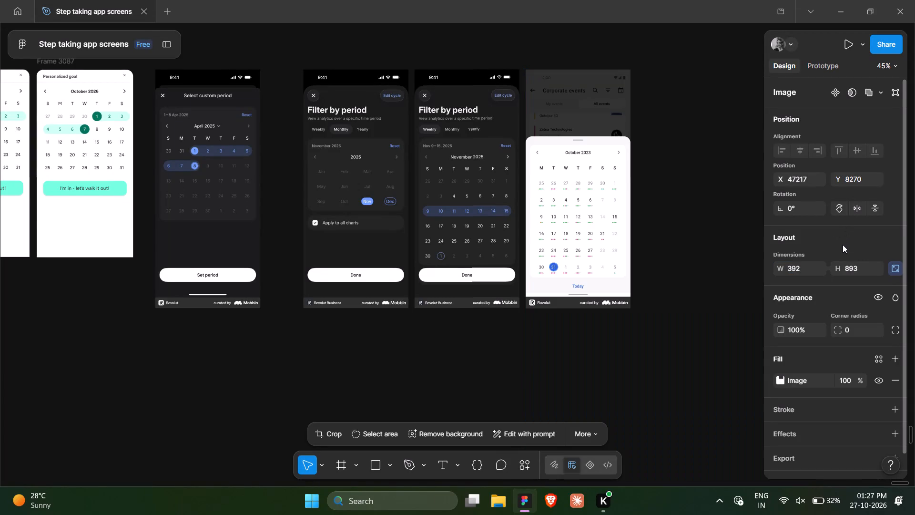
pyautogui.click(454, 327)
# Compare the two "Personalized goal" October 2026 calendar frames with Revolut's "Select custom period" and "Filter by period" references.
pyautogui.hscroll(2, 454, 327)
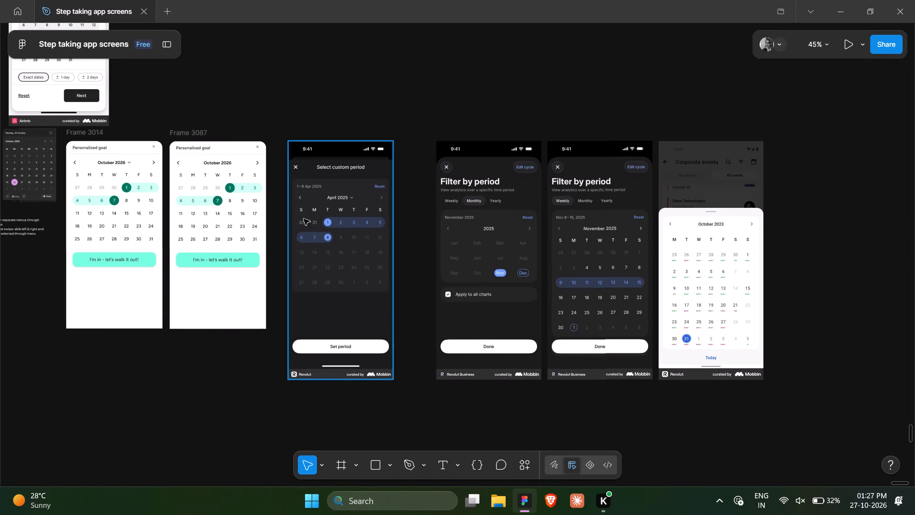
pyautogui.hscroll(1, 248, 222)
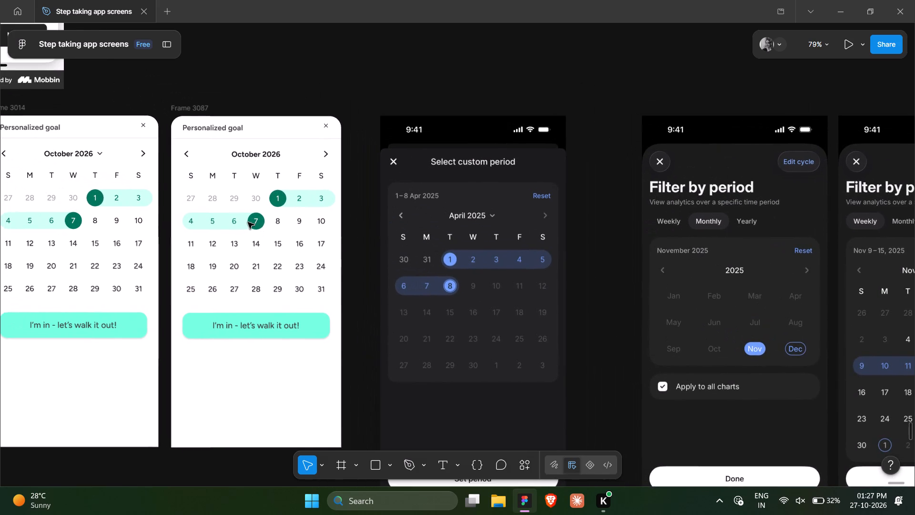
pyautogui.click(365, 326)
pyautogui.hscroll(1, 365, 326)
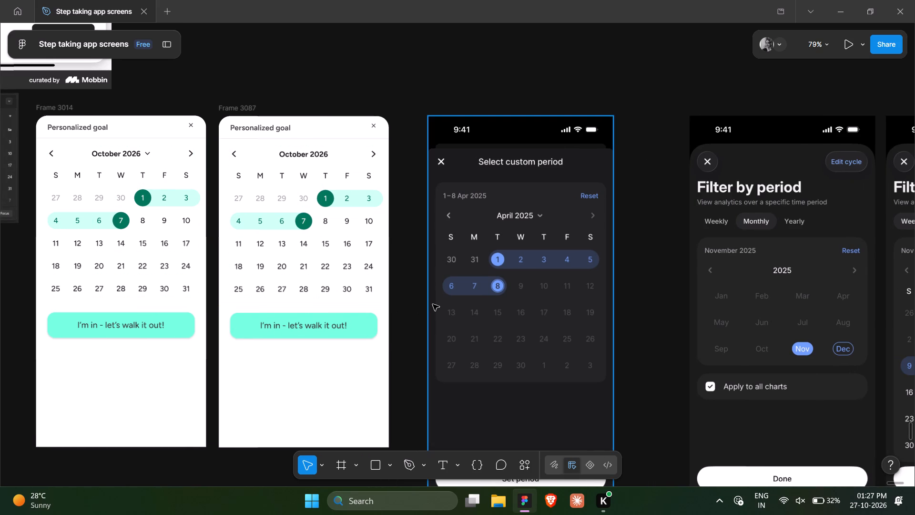
pyautogui.hscroll(-1, 433, 304)
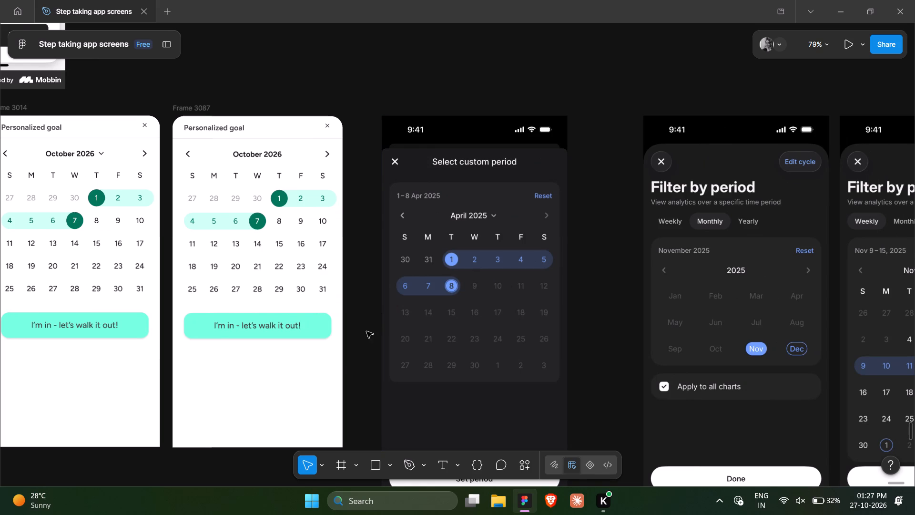
pyautogui.hscroll(-1, 366, 331)
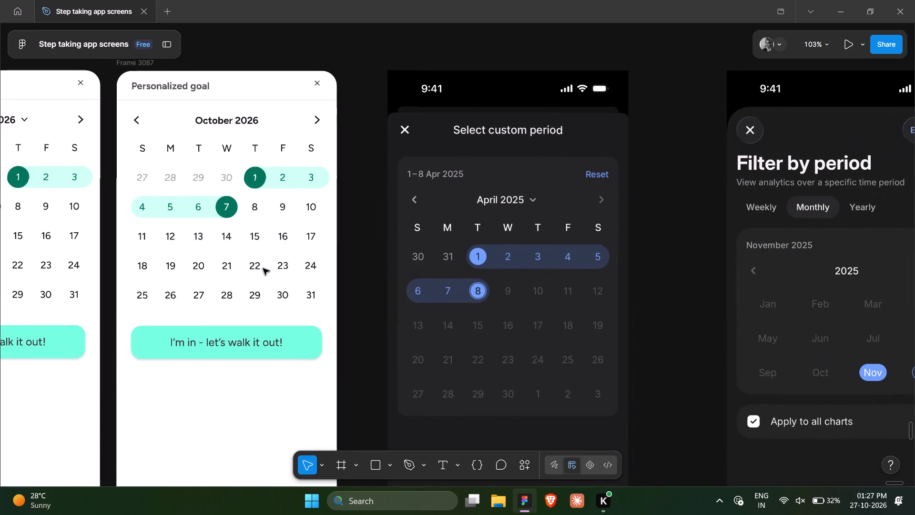
pyautogui.scroll(1, 263, 268)
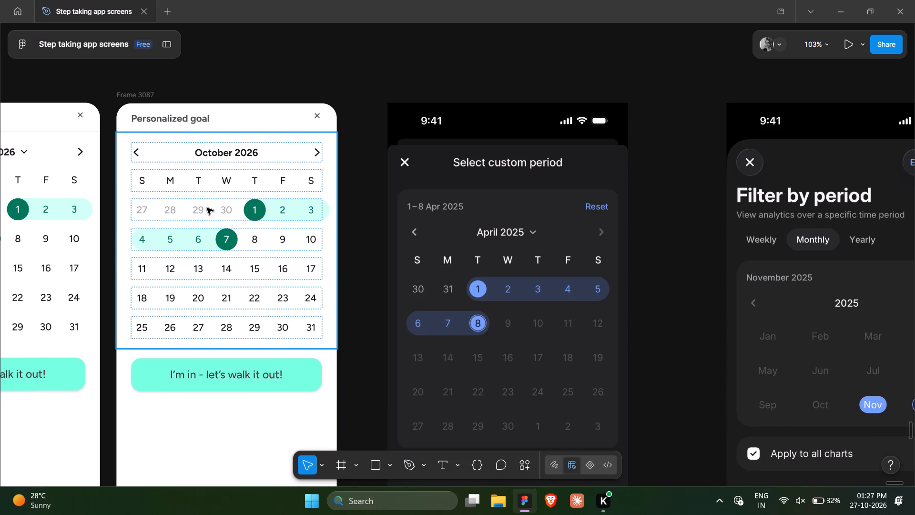
pyautogui.hscroll(1, 207, 208)
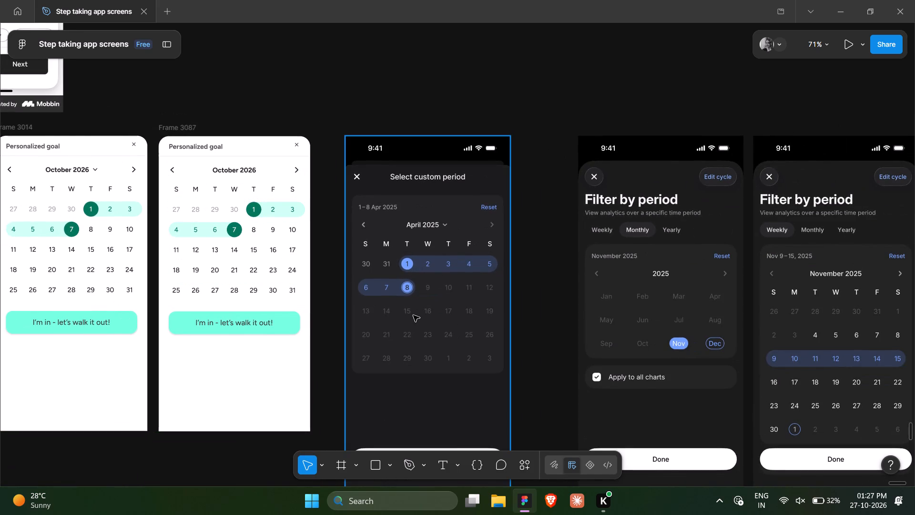
pyautogui.hscroll(-1, 413, 315)
pyautogui.scroll(-1, 413, 315)
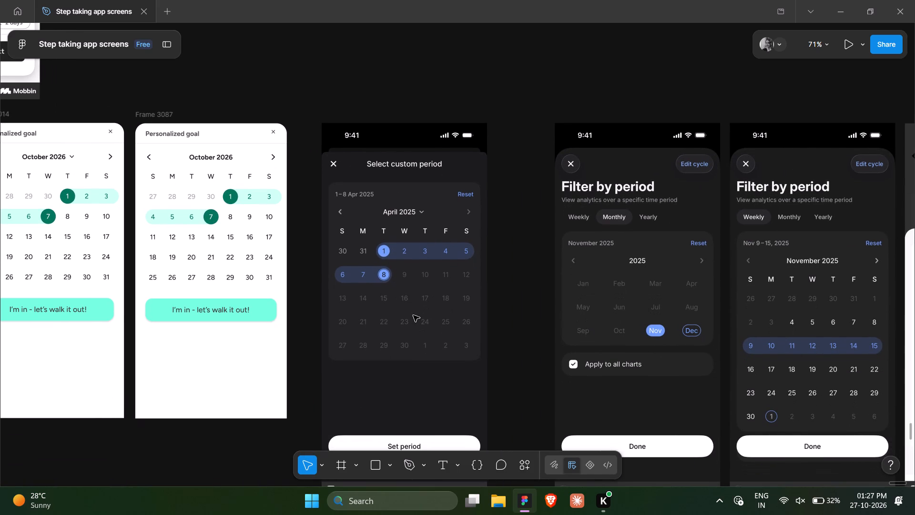
pyautogui.scroll(-1, 413, 315)
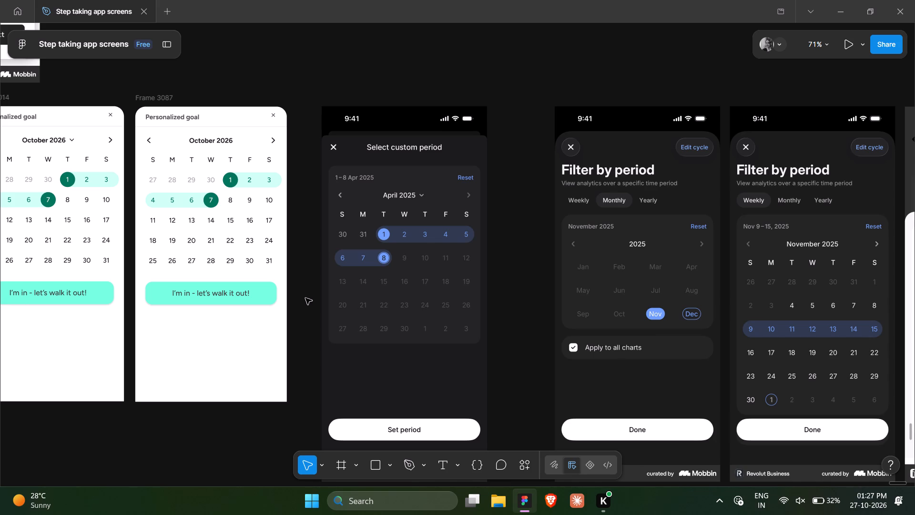
pyautogui.hscroll(1, 305, 298)
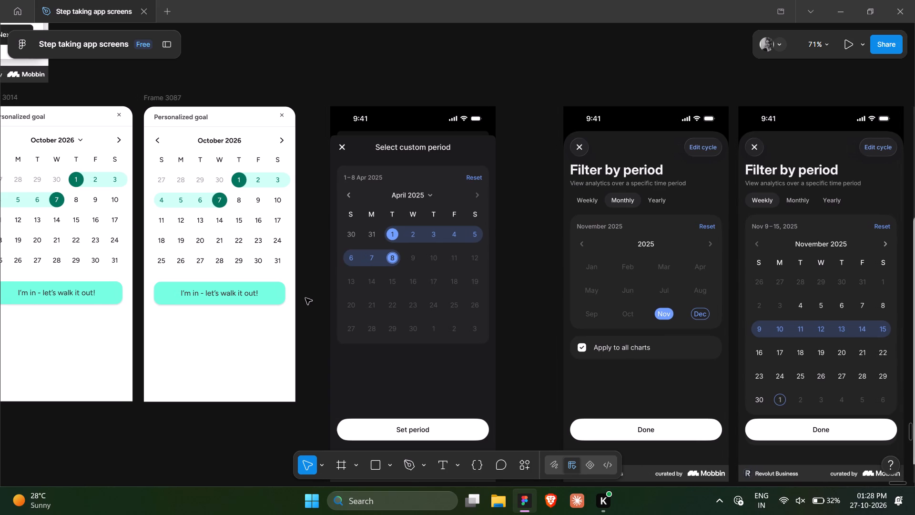
pyautogui.hscroll(3, 305, 298)
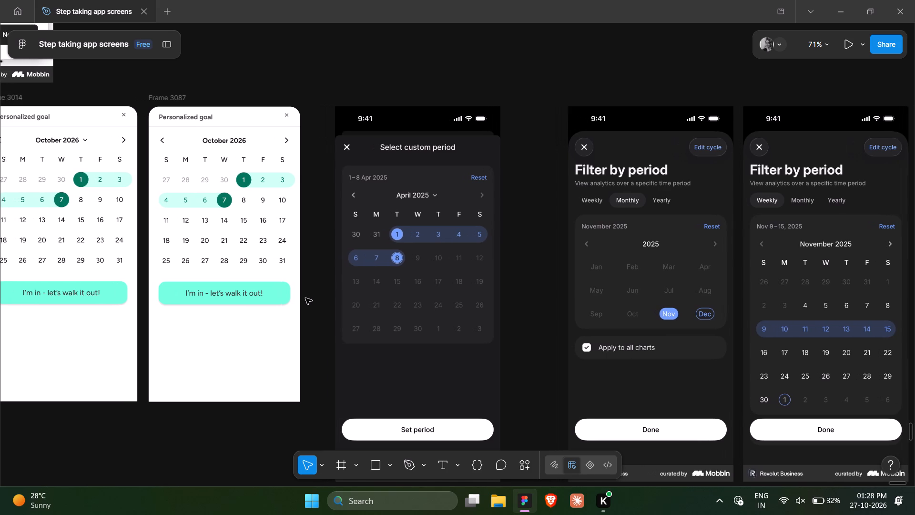
pyautogui.hscroll(1, 305, 298)
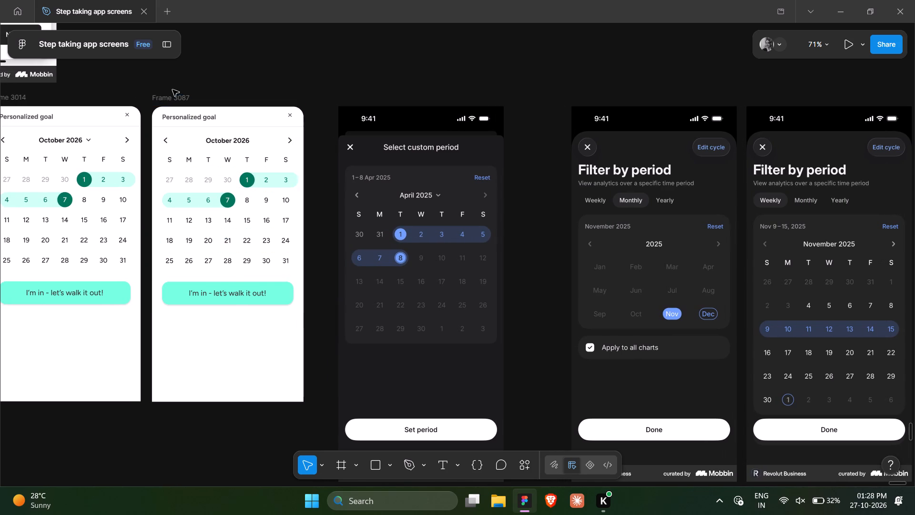
pyautogui.click(173, 98)
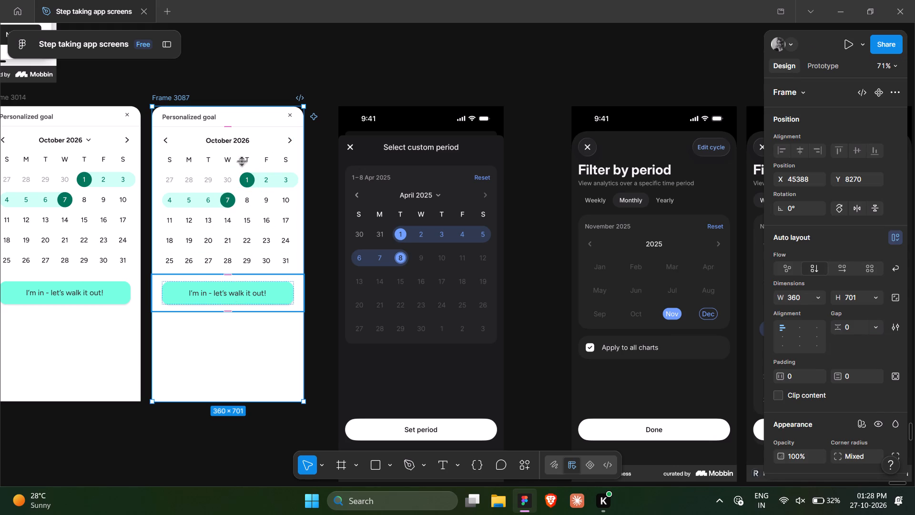
pyautogui.click(314, 275)
# Delete the thin empty frame beneath the "I'm in - let's walk it out!" button in Frame 3087.
pyautogui.hscroll(2, 314, 275)
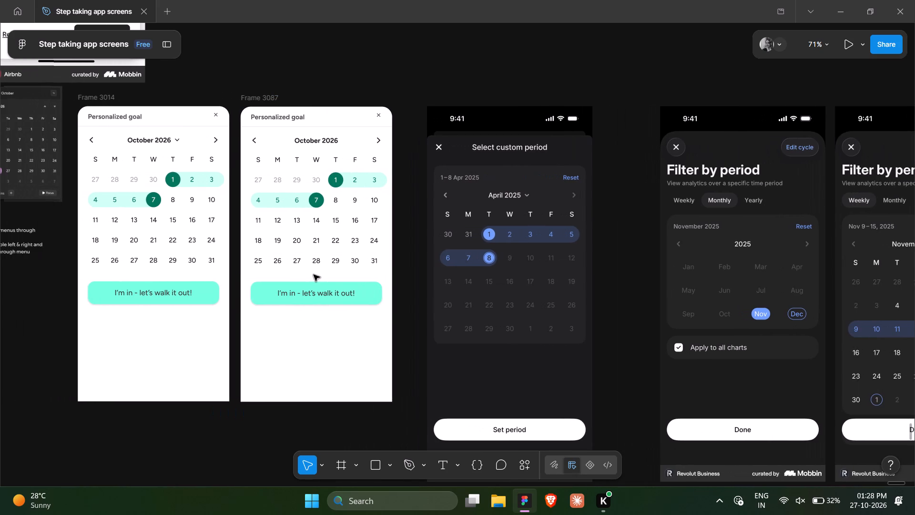
pyautogui.click(395, 309)
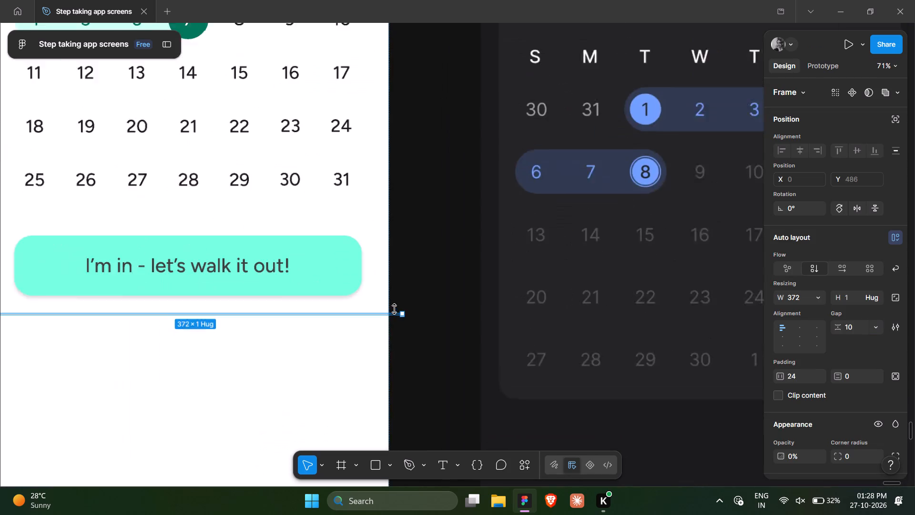
pyautogui.press('Delete')
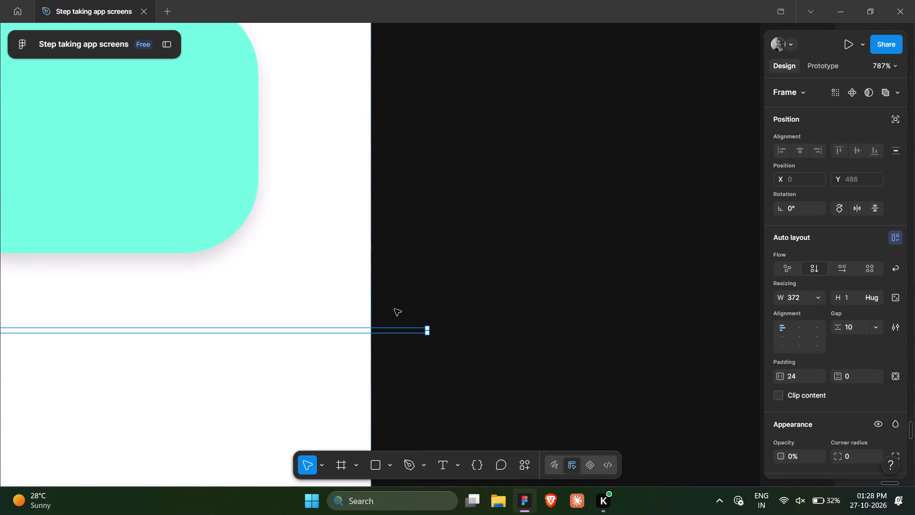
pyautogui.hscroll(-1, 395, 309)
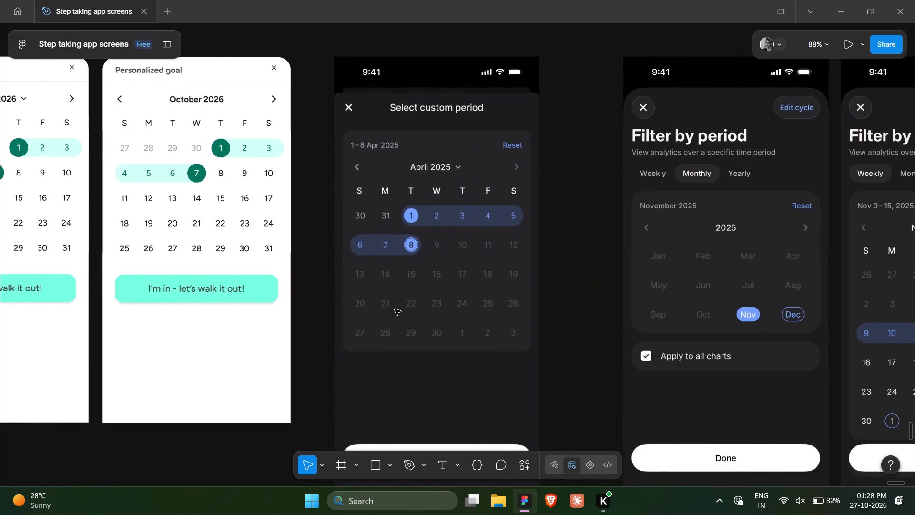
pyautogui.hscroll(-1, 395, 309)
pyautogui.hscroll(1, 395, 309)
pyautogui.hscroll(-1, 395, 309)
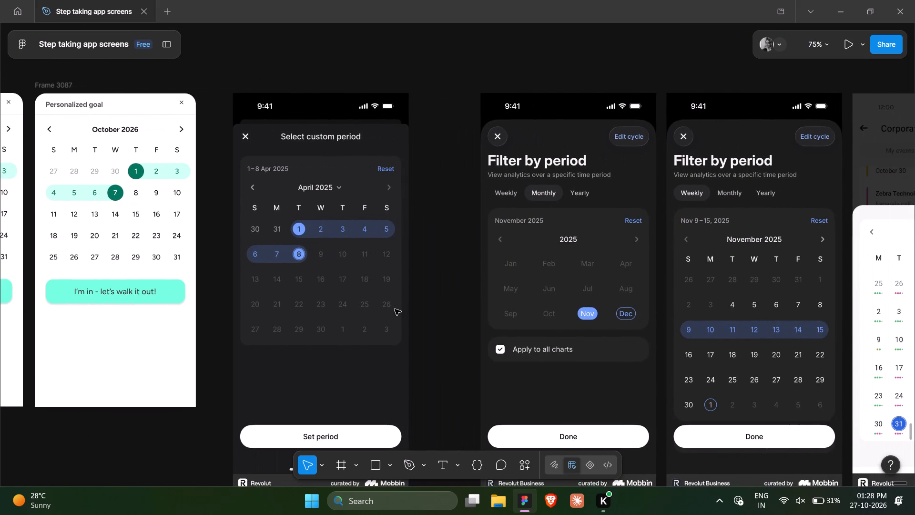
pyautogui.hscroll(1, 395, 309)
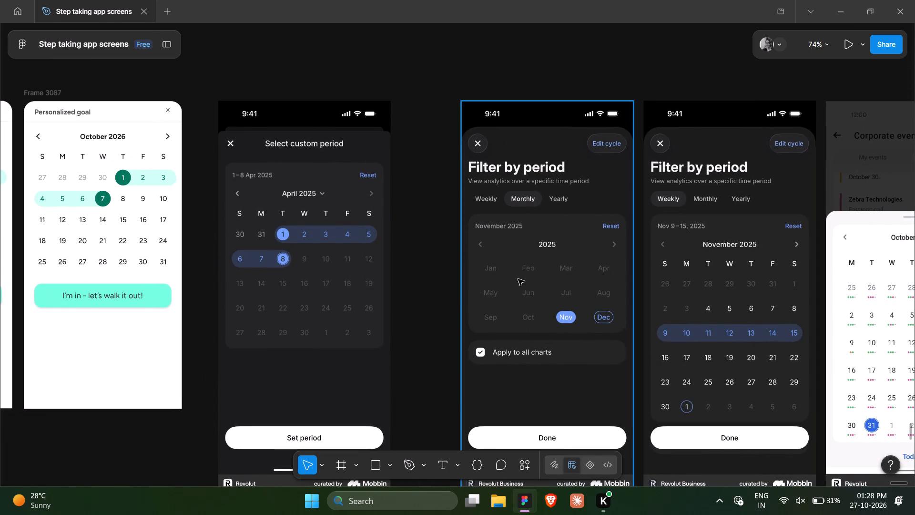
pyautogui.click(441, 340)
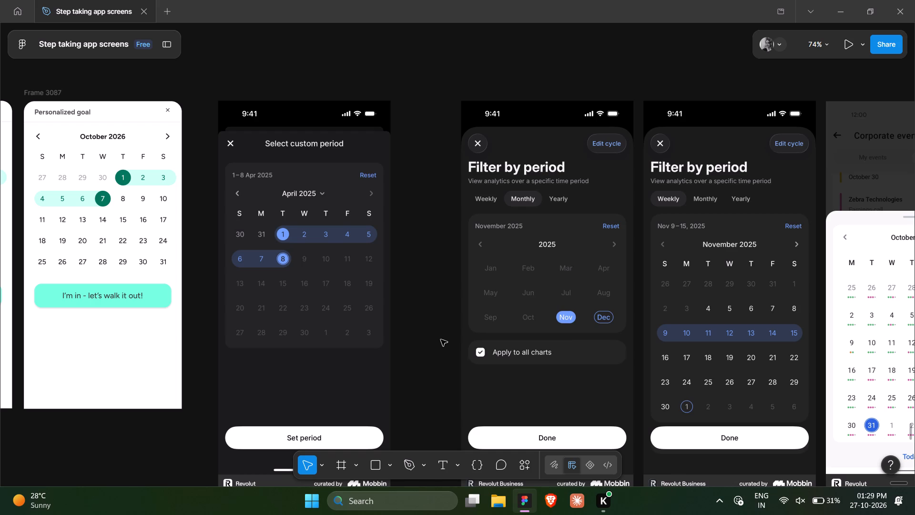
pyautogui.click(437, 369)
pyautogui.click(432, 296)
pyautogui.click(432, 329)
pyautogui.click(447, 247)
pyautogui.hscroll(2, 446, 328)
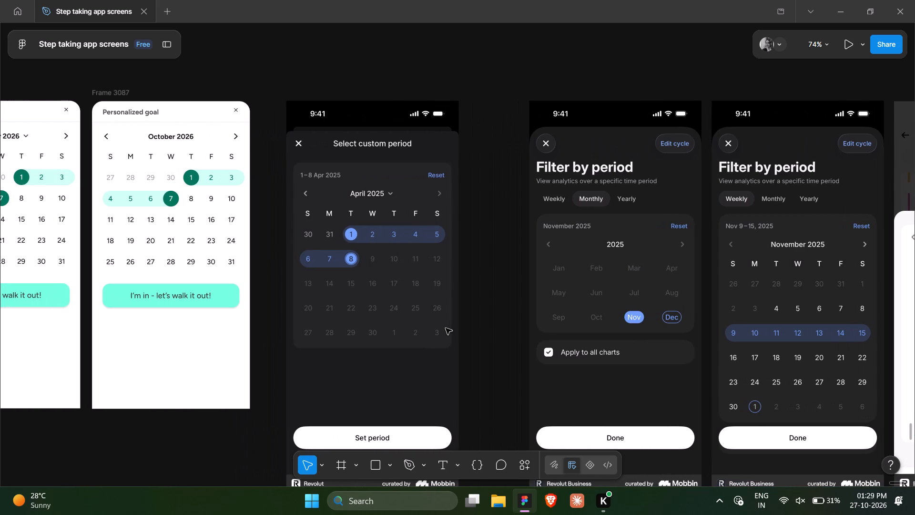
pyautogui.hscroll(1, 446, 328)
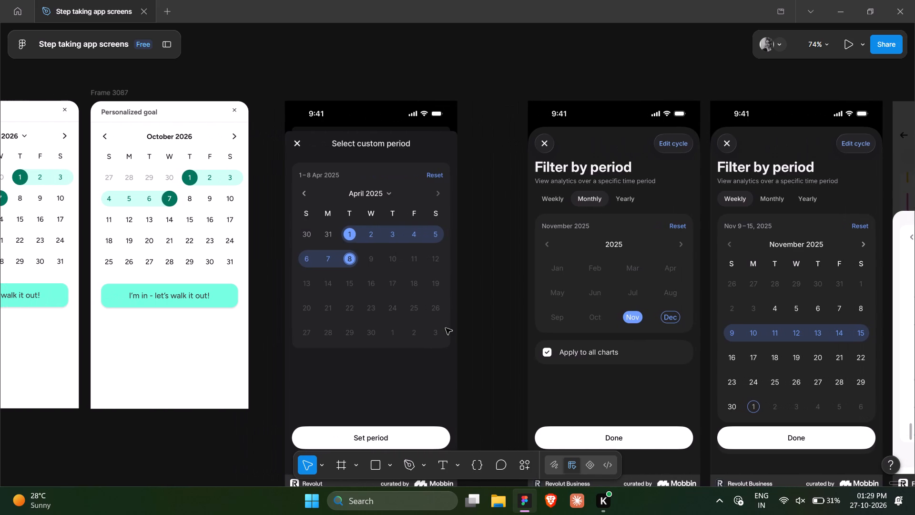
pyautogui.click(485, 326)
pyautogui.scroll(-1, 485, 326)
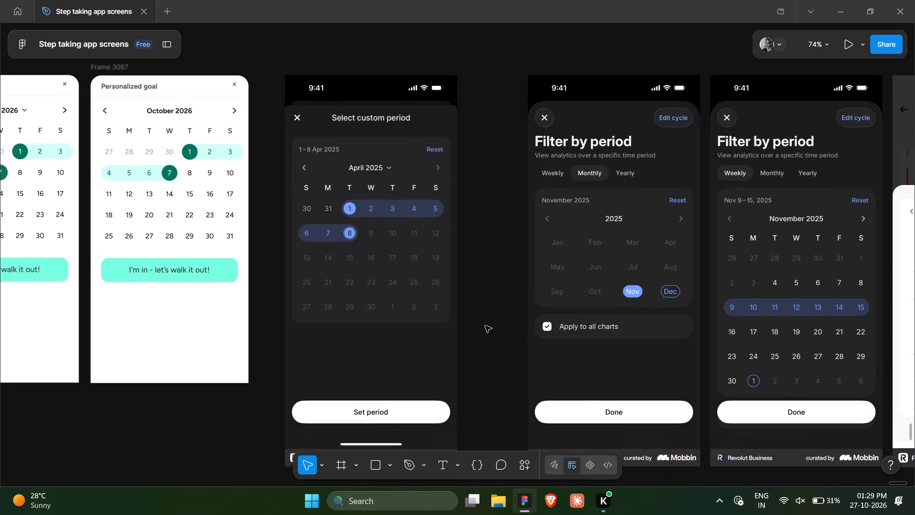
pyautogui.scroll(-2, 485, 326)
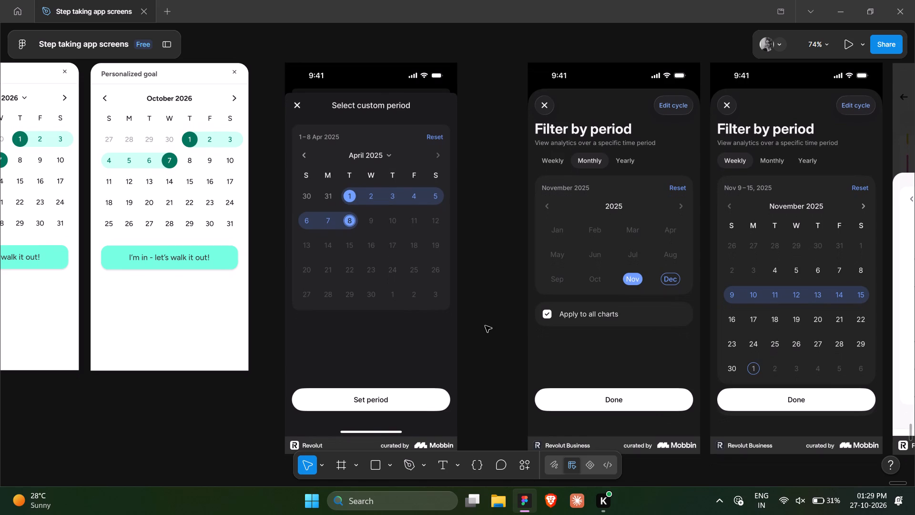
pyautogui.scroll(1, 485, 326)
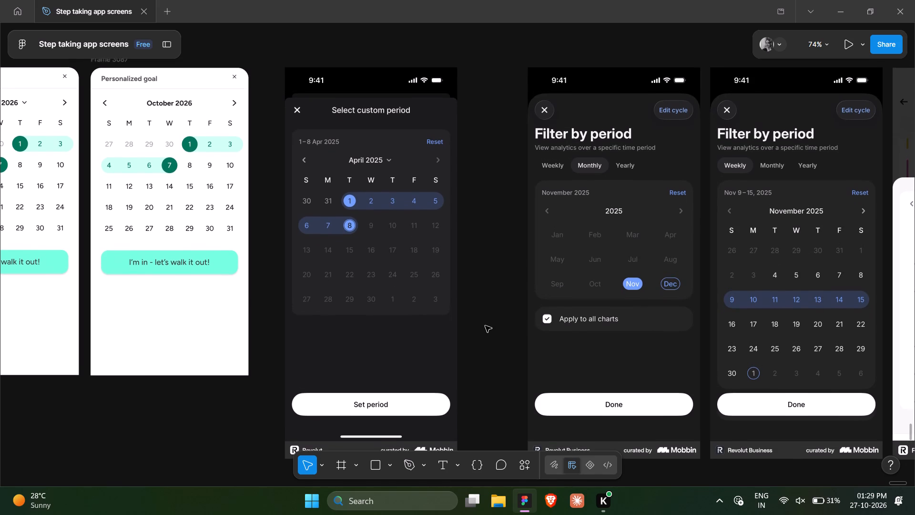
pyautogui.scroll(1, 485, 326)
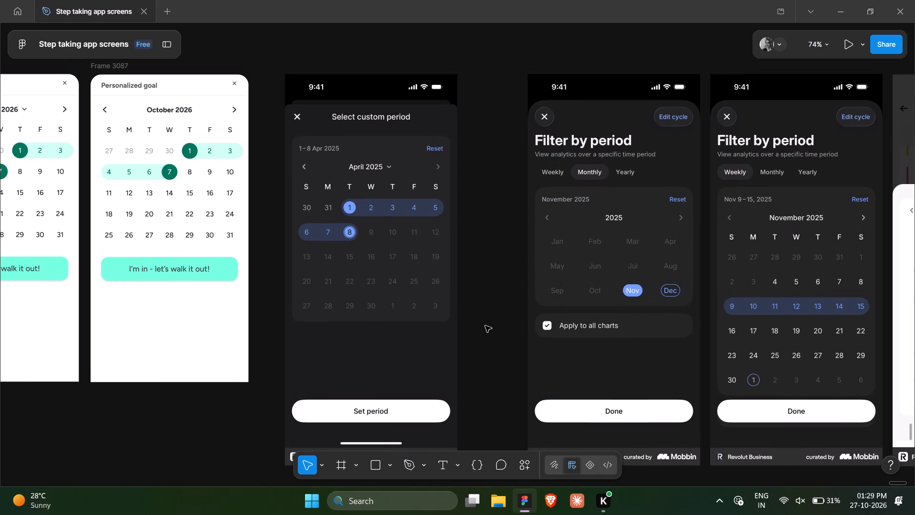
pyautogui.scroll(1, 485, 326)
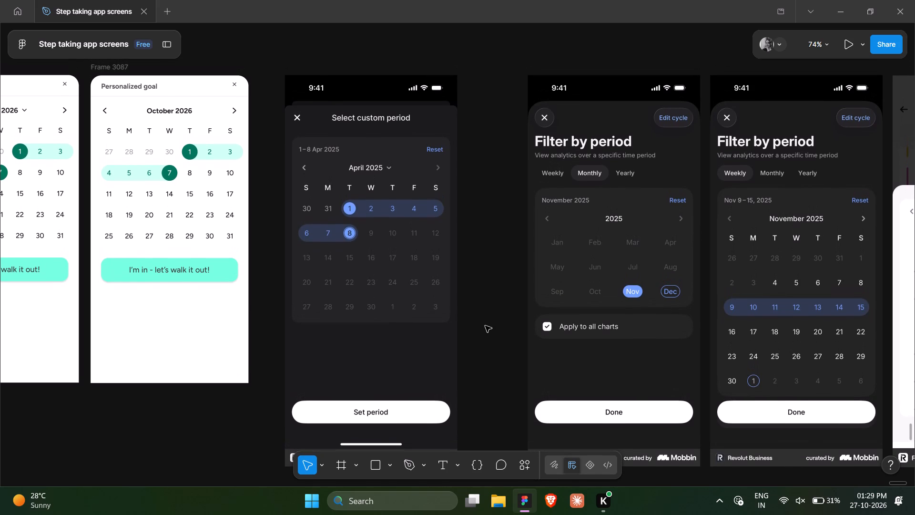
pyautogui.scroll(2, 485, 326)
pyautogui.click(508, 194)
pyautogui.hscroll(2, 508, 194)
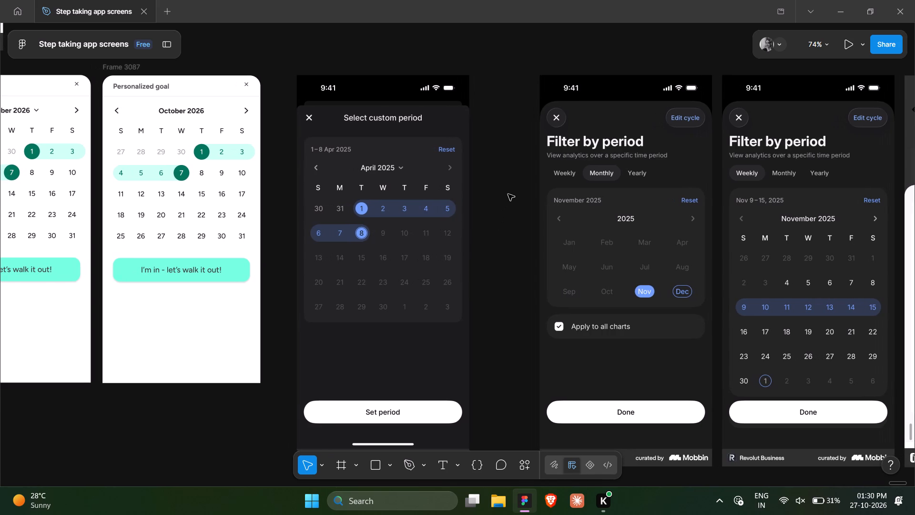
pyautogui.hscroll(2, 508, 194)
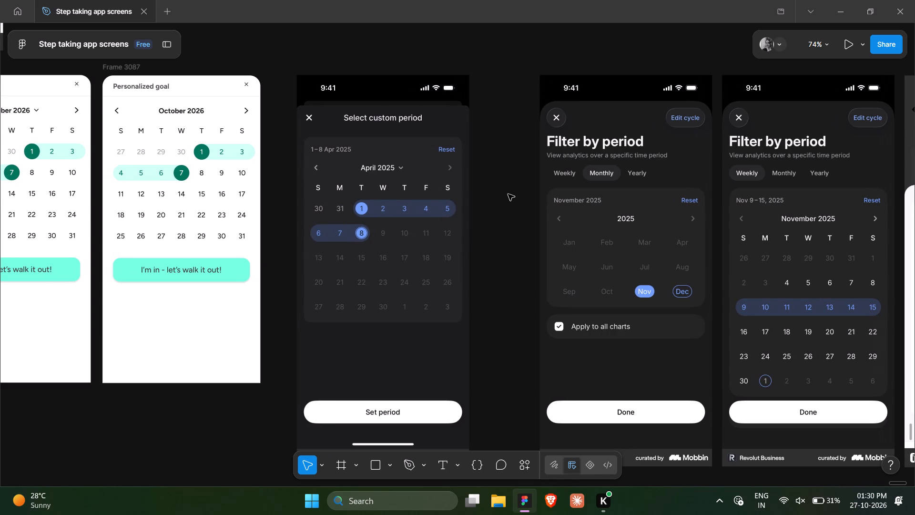
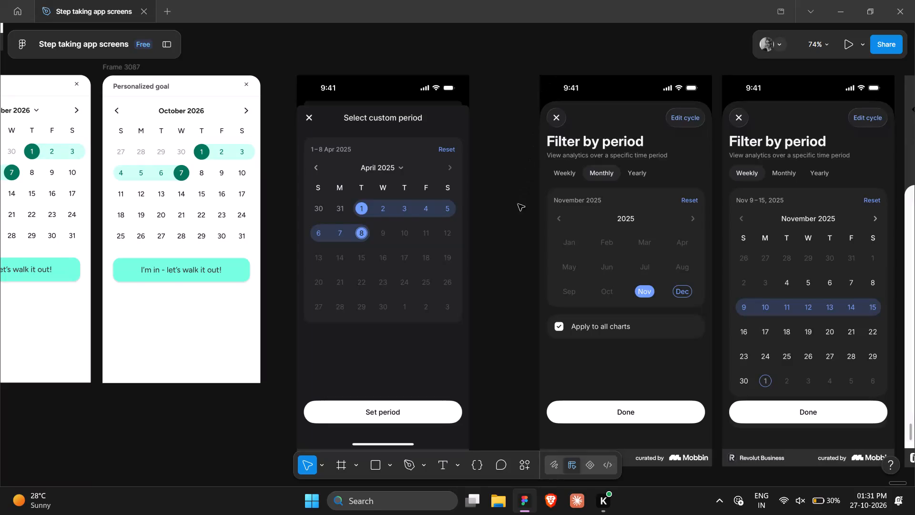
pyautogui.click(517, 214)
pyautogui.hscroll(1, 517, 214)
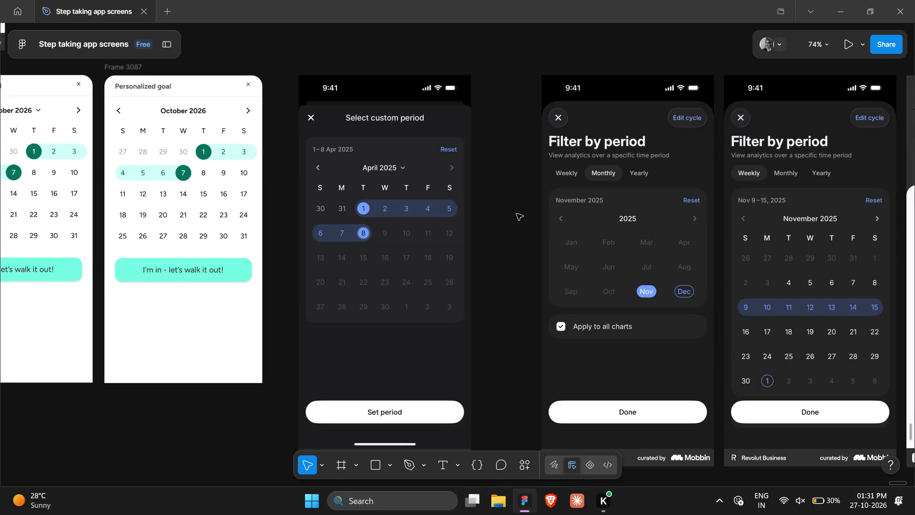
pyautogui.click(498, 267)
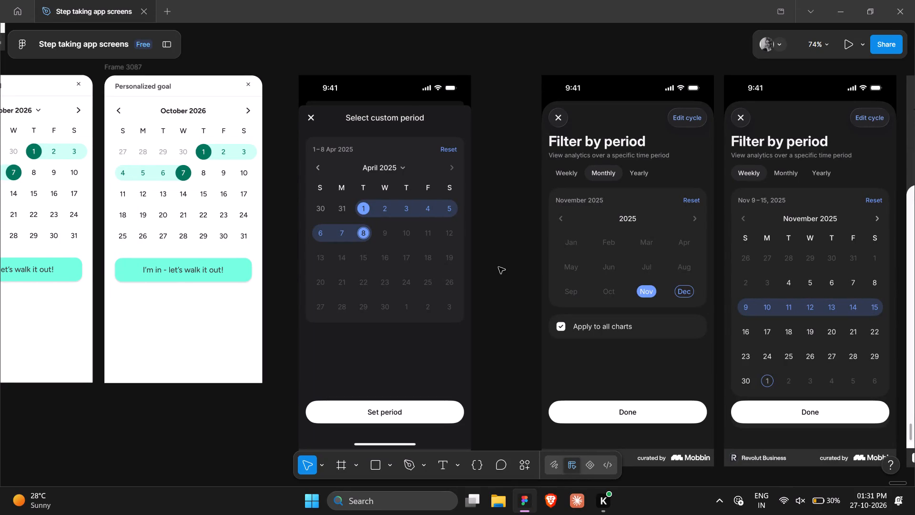
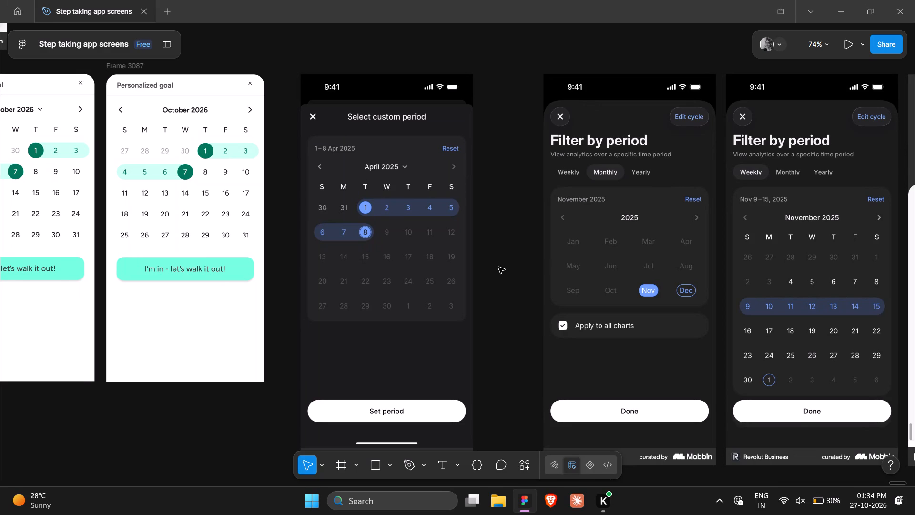
# Switch to the Brave browser and search Google in a new tab for "what comes after year".
pyautogui.click(552, 501)
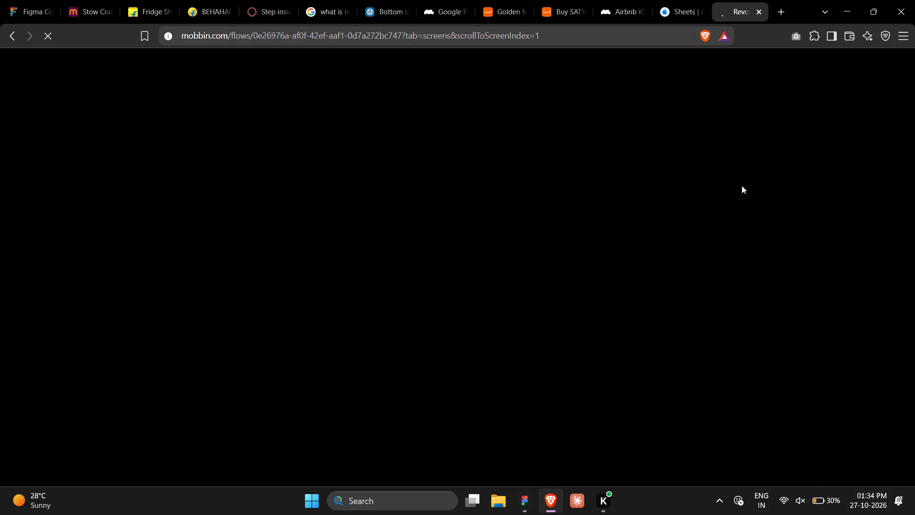
pyautogui.click(782, 14)
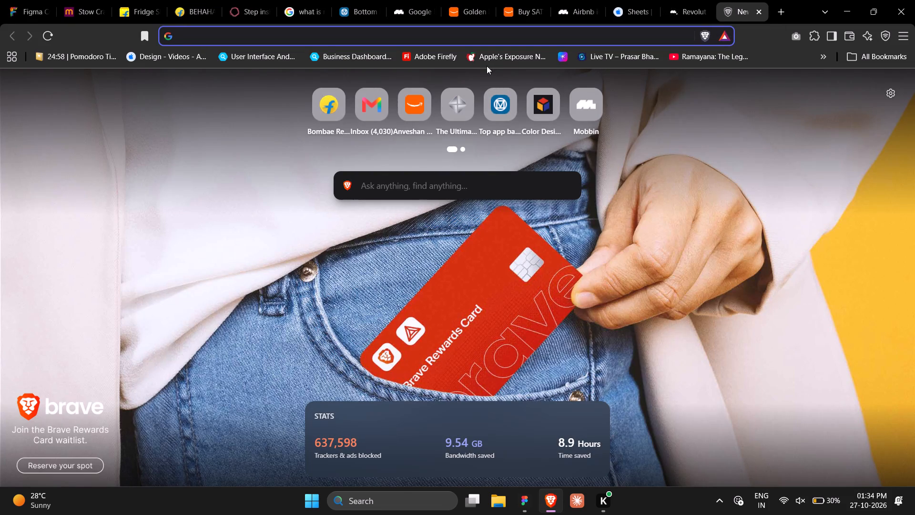
pyautogui.write('what comes after')
pyautogui.press('space')
pyautogui.write('year')
pyautogui.press('Return')
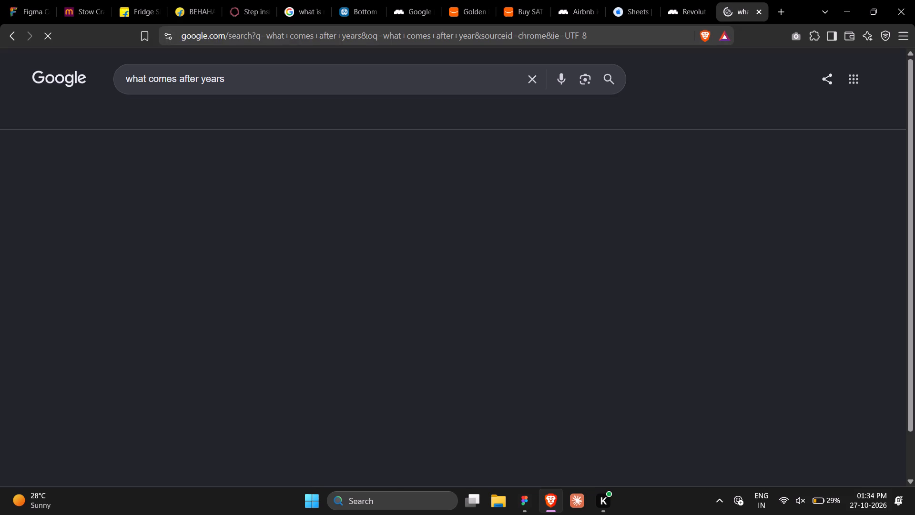
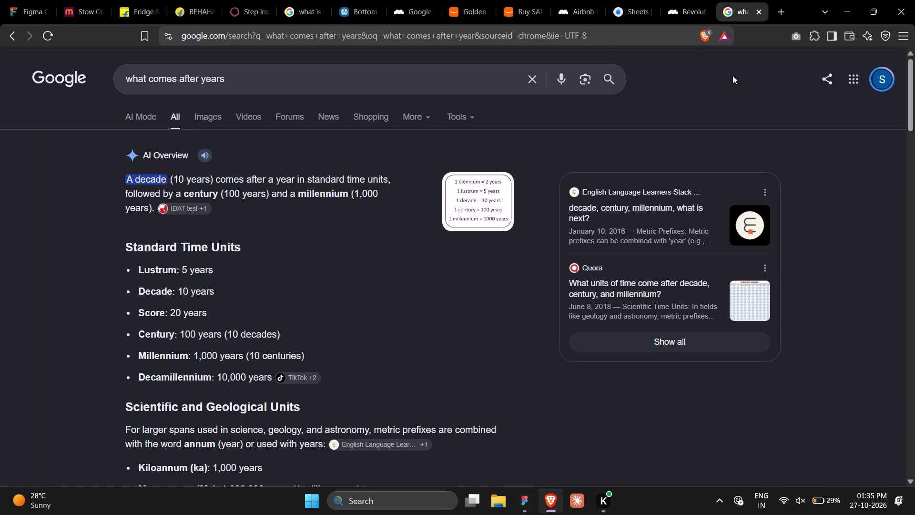
# Skim the overview of time units longer than a year, close that search tab, and return to the Step taking app screens file in Figma.
pyautogui.scroll(-5, 873, 257)
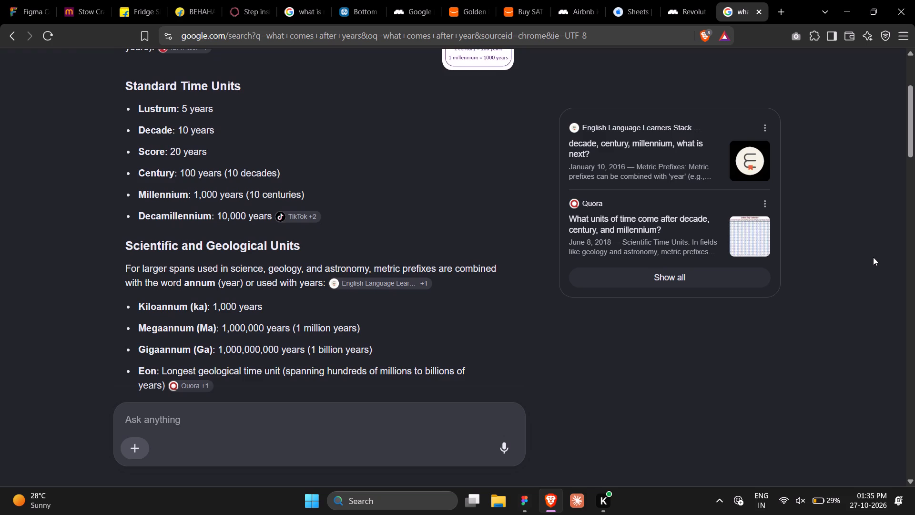
pyautogui.scroll(7, 873, 257)
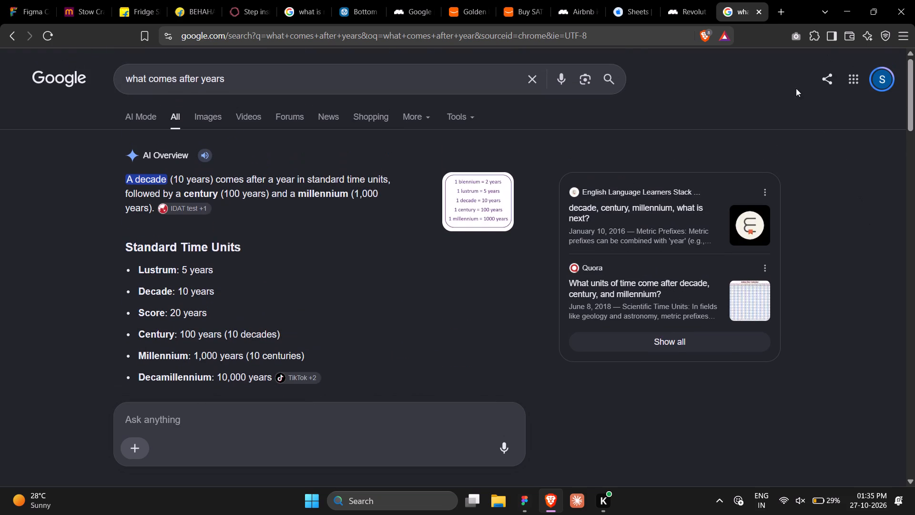
pyautogui.doubleClick(756, 12)
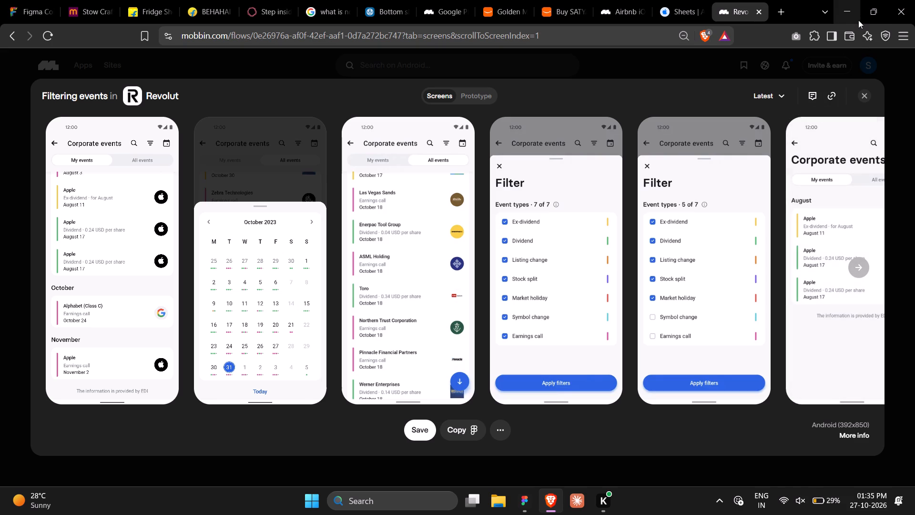
pyautogui.click(898, 10)
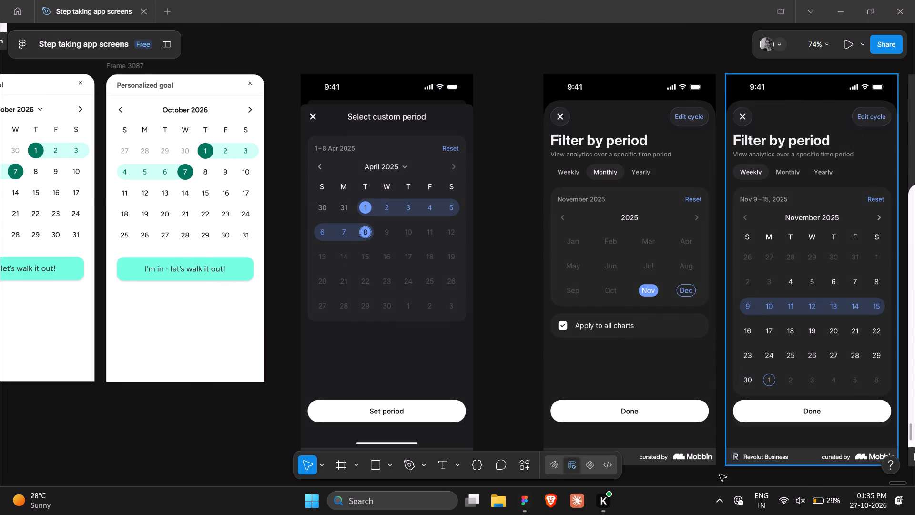
pyautogui.click(506, 303)
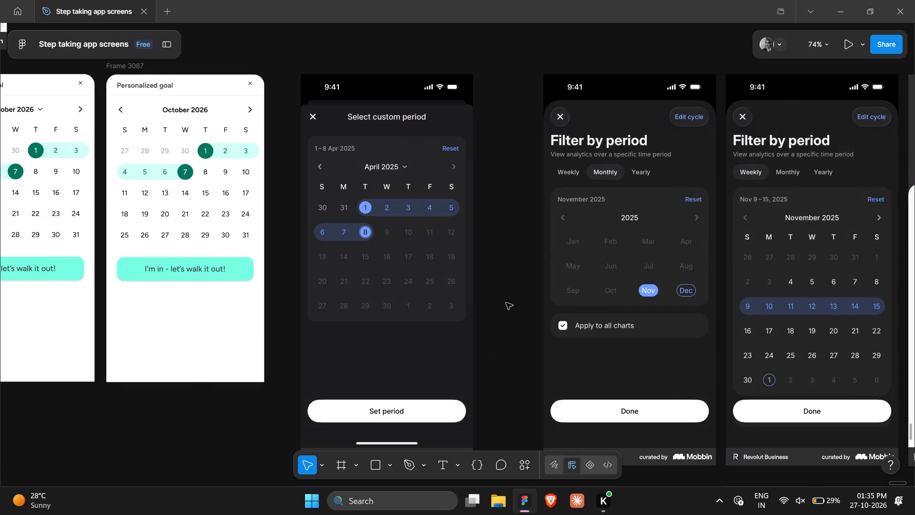
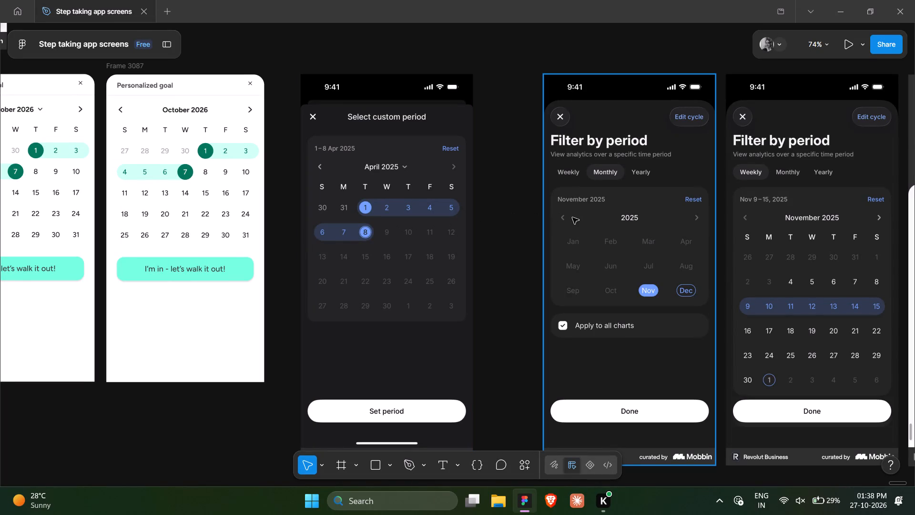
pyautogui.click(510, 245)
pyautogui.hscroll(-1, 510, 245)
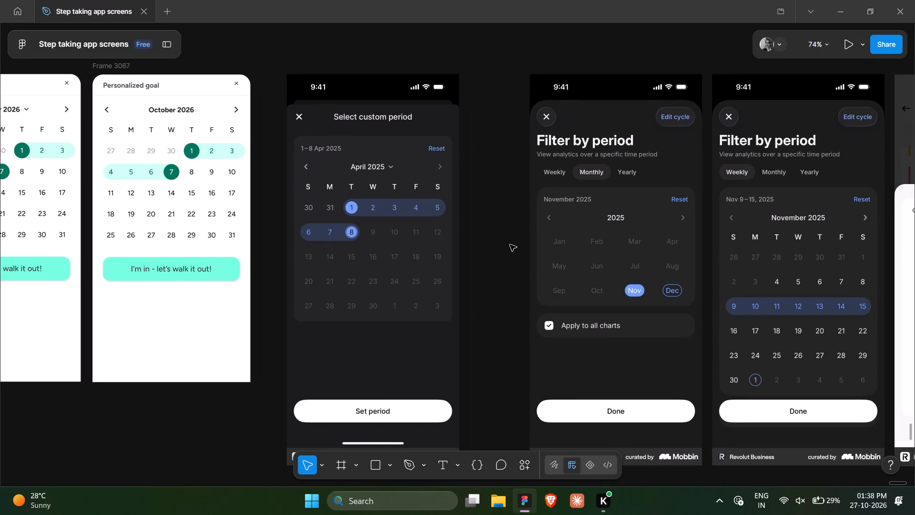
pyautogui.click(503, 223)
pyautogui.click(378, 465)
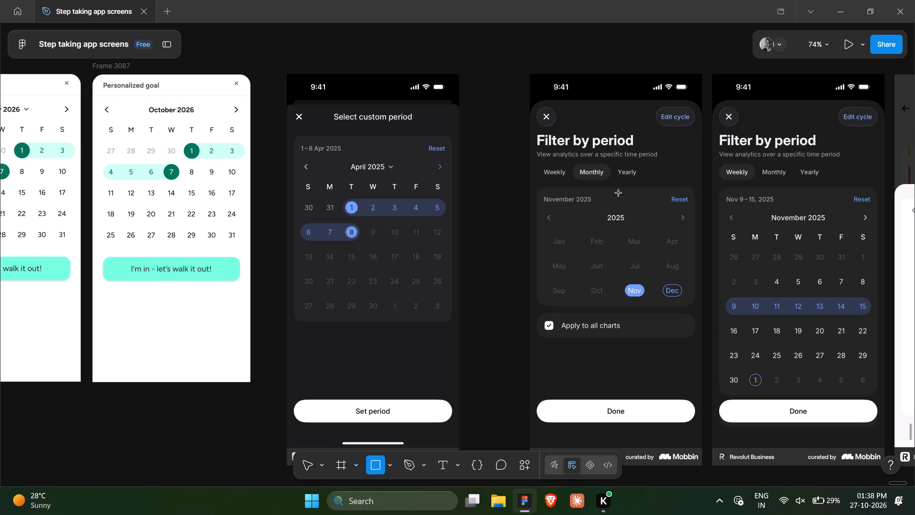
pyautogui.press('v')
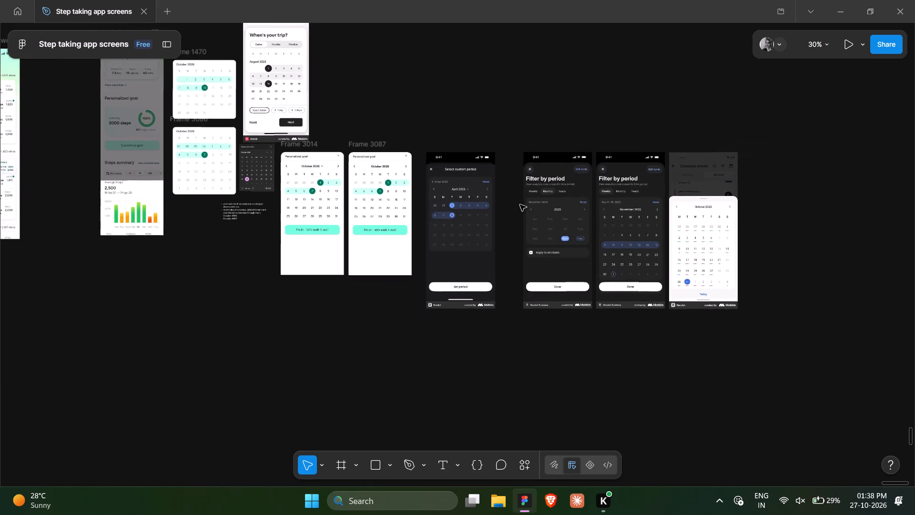
# Move the two Filter by period references and the October 2023 calendar reference together farther right of the Select custom period screen.
pyautogui.moveTo(517, 115); pyautogui.dragTo(799, 374)
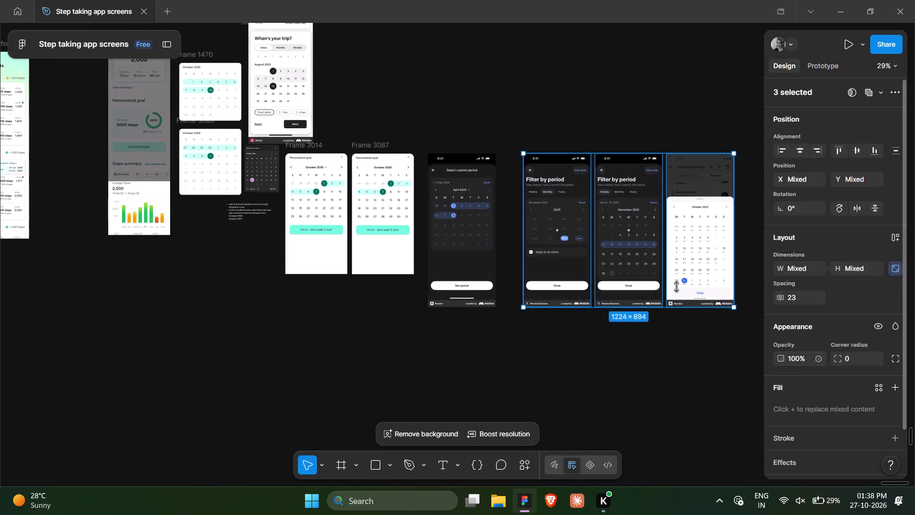
pyautogui.moveTo(616, 262); pyautogui.dragTo(714, 265)
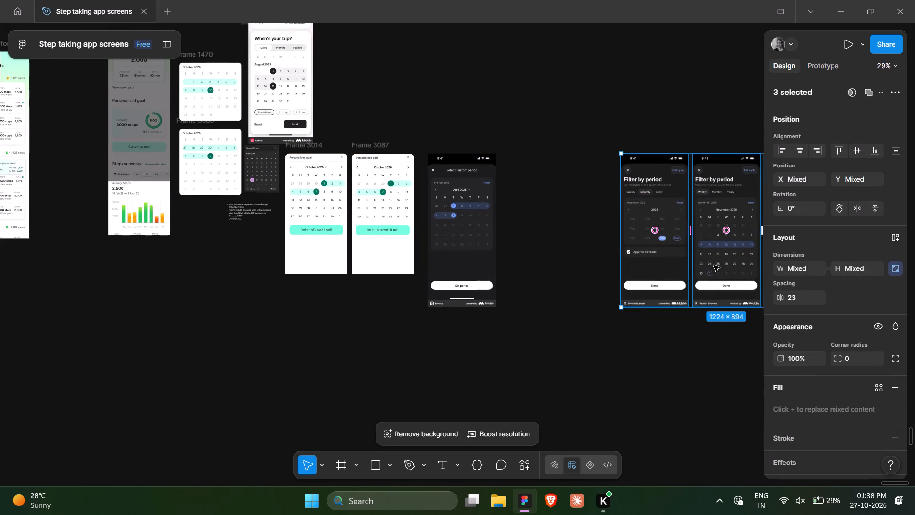
pyautogui.hscroll(-3, 714, 265)
pyautogui.click(402, 199)
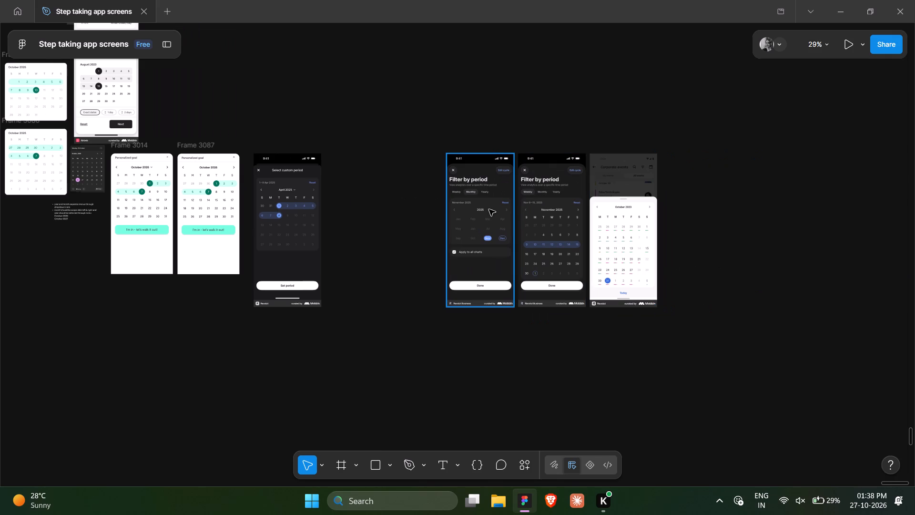
# Duplicate the Monthly Filter by period reference into the gap just left of the original.
pyautogui.keyDown('alt'); pyautogui.moveTo(489, 209); pyautogui.dragTo(424, 214); pyautogui.keyUp('alt')
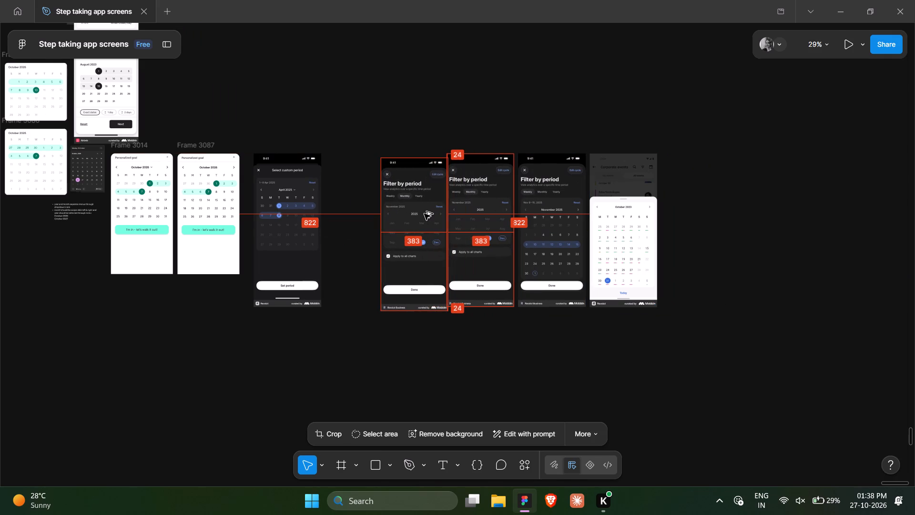
pyautogui.keyDown('alt'); pyautogui.moveTo(424, 214); pyautogui.dragTo(417, 214); pyautogui.keyUp('alt')
# Cover the November 2025 and Reset row on the duplicated reference with a rectangle about 337 × 32, filled with the sampled card colour #242424.
pyautogui.hscroll(-1, 417, 214)
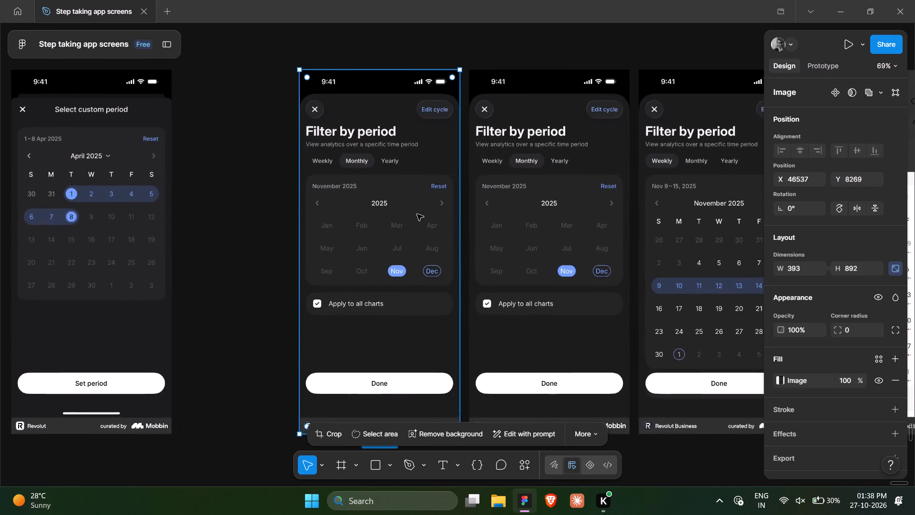
pyautogui.hscroll(-1, 417, 214)
pyautogui.hscroll(1, 417, 214)
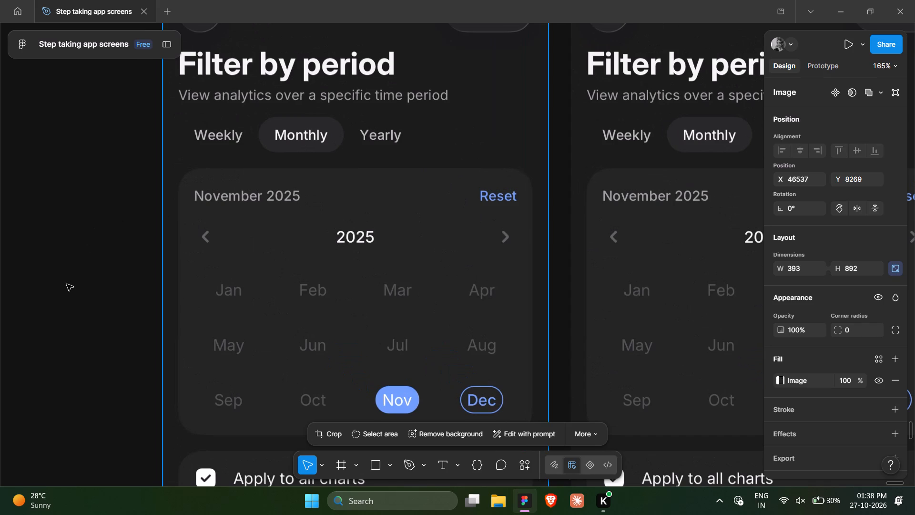
pyautogui.click(67, 284)
pyautogui.click(369, 467)
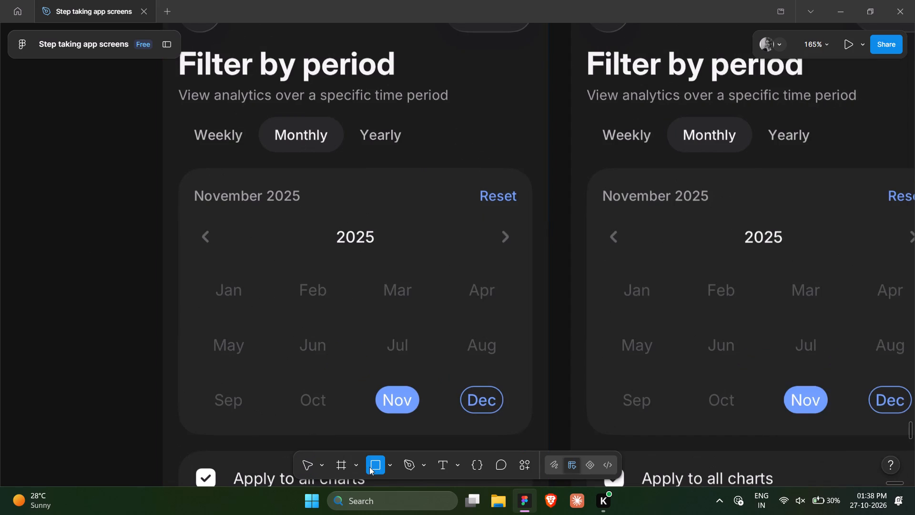
pyautogui.moveTo(190, 179); pyautogui.dragTo(253, 191)
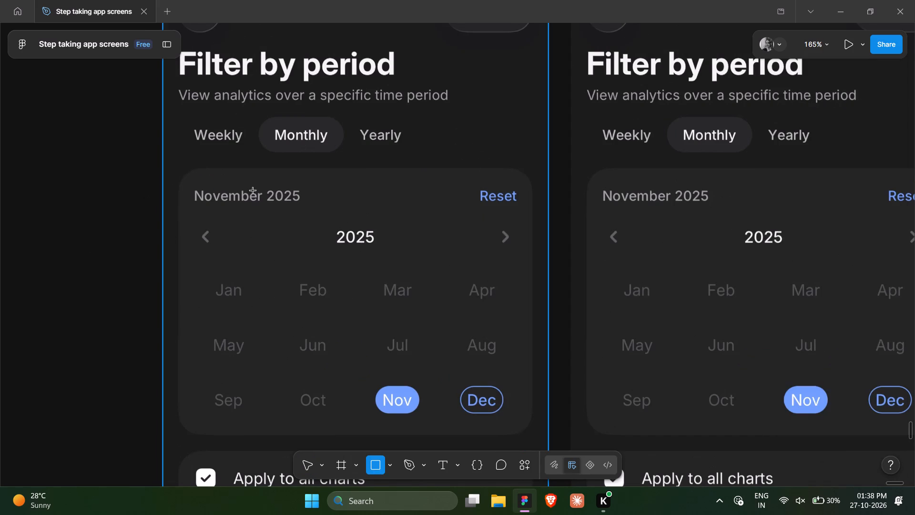
pyautogui.moveTo(253, 191); pyautogui.dragTo(521, 210)
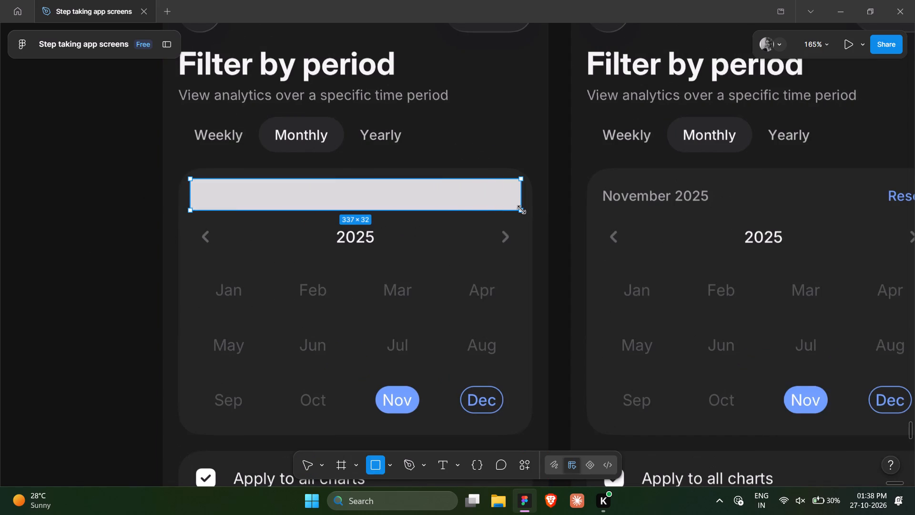
pyautogui.press('i')
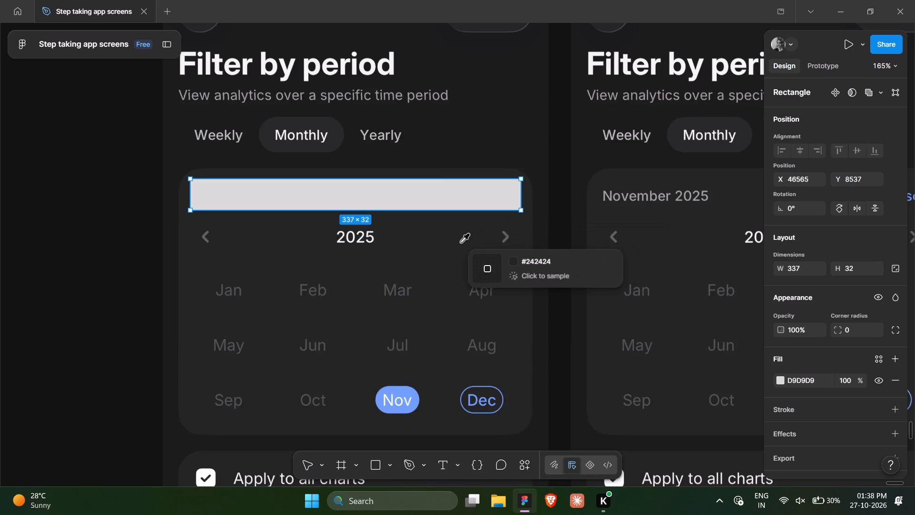
pyautogui.click(457, 244)
pyautogui.click(86, 206)
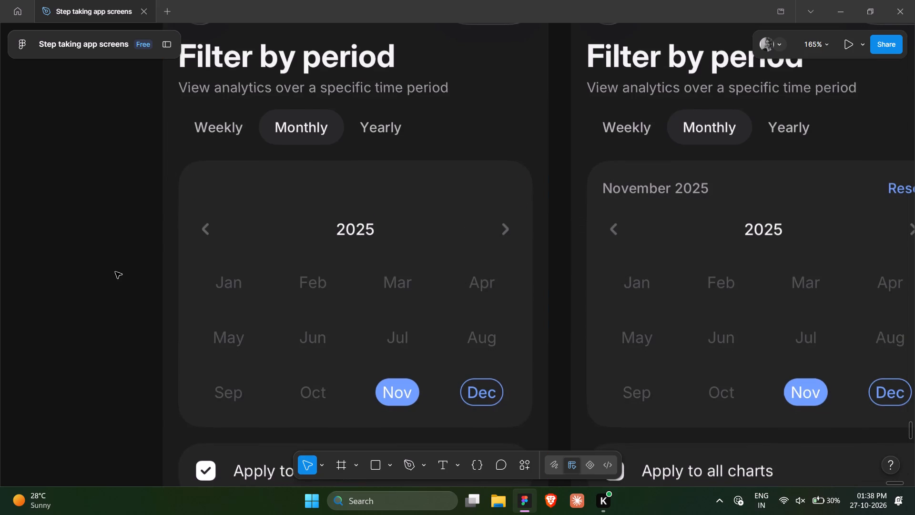
# Duplicate the cover rectangle downward over the 2025 year row and its arrows, nudging the copy up slightly.
pyautogui.hscroll(1, 115, 272)
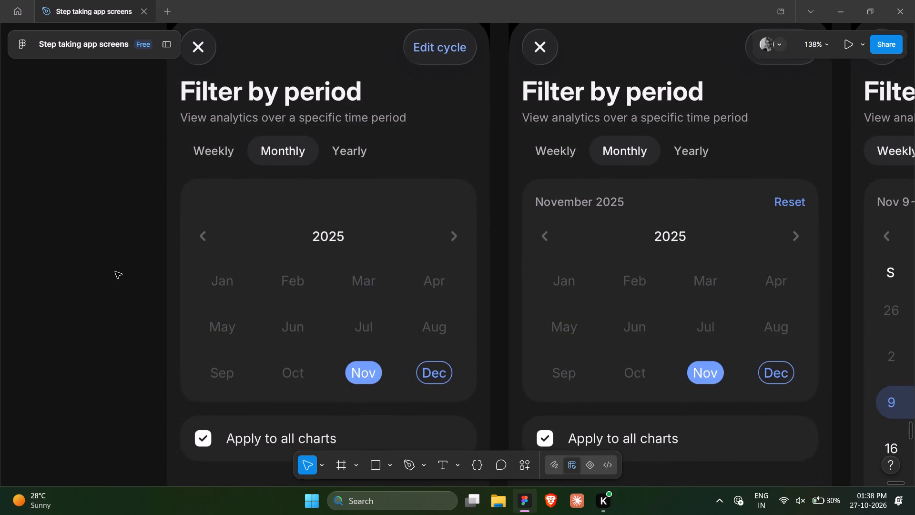
pyautogui.hscroll(2, 115, 272)
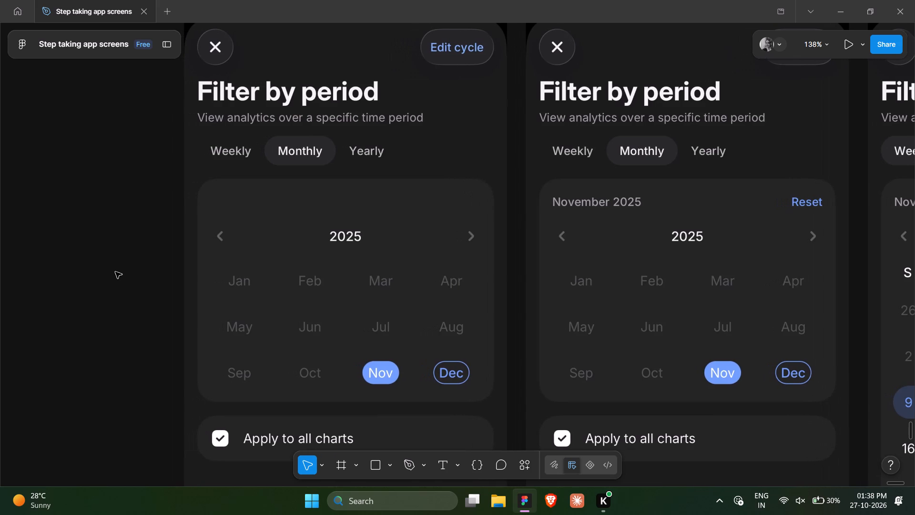
pyautogui.hscroll(1, 115, 272)
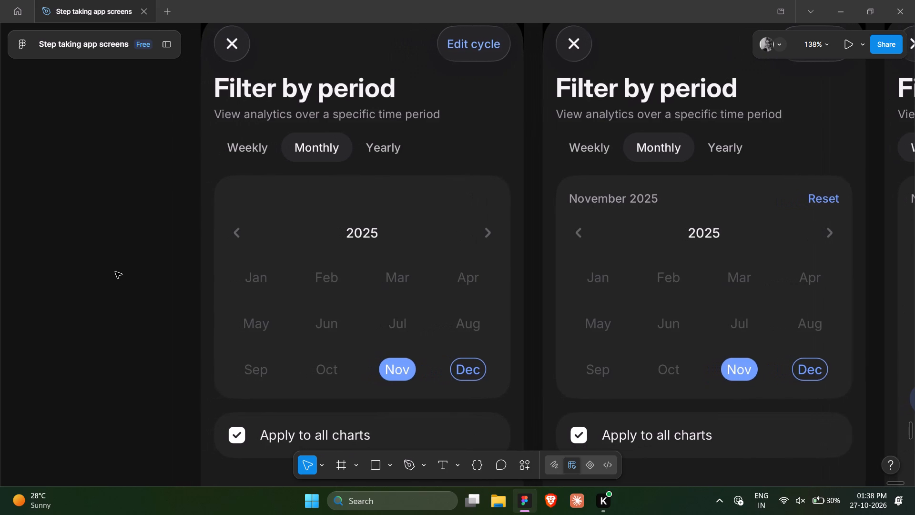
pyautogui.hscroll(1, 115, 272)
pyautogui.click(326, 200)
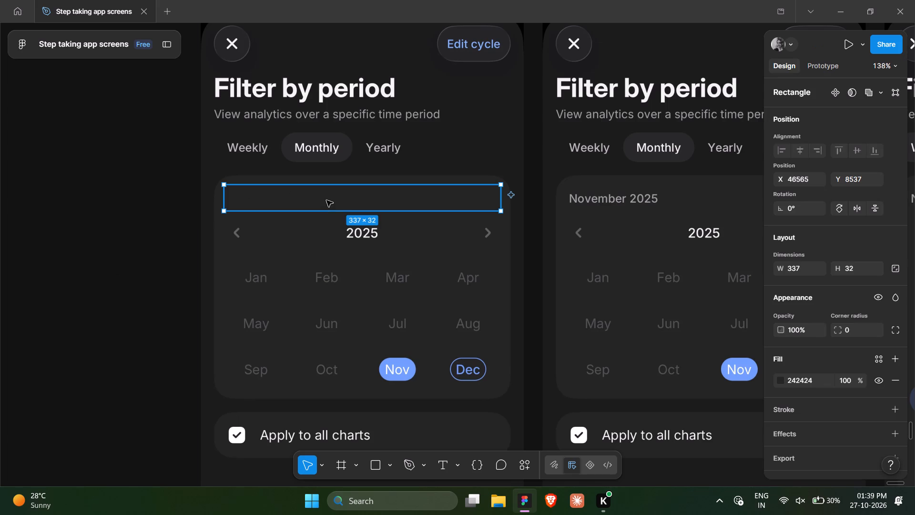
pyautogui.keyDown('alt'); pyautogui.moveTo(326, 200); pyautogui.dragTo(329, 241); pyautogui.keyUp('alt')
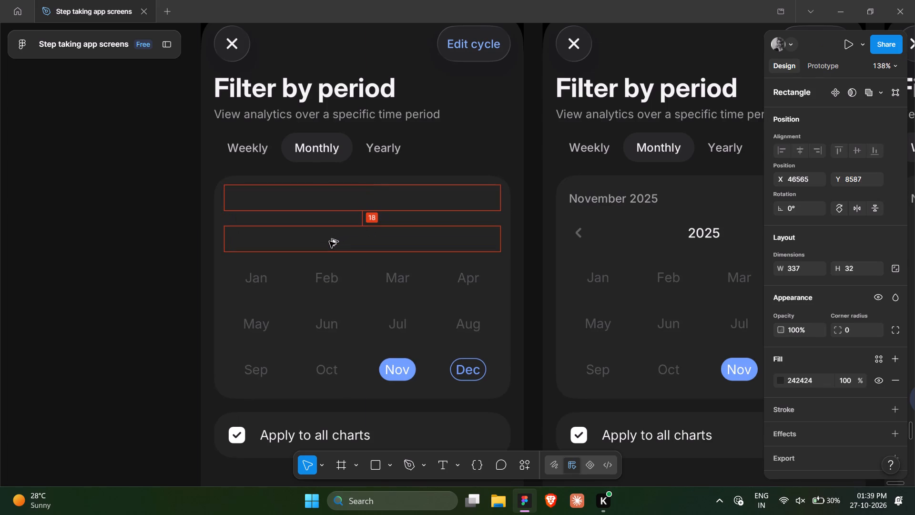
pyautogui.keyDown('alt'); pyautogui.moveTo(329, 241); pyautogui.dragTo(329, 242); pyautogui.keyUp('alt')
pyautogui.press('Up')
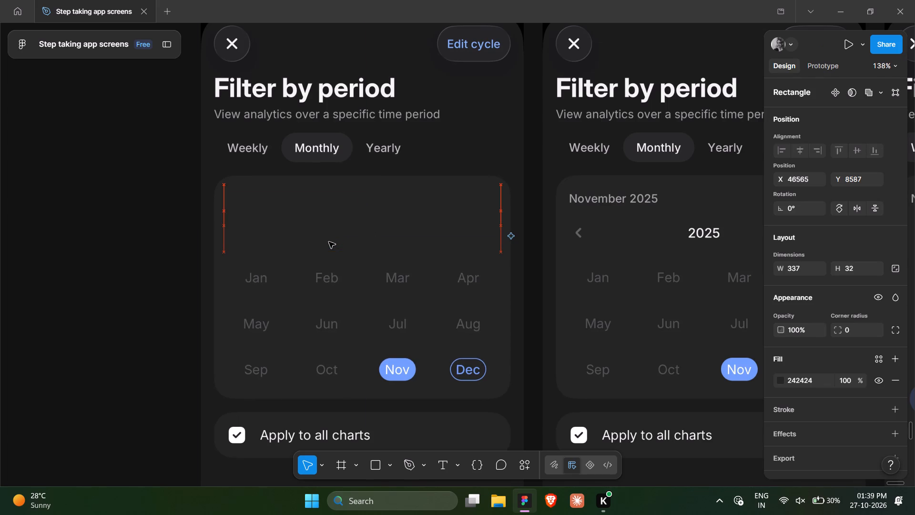
pyautogui.press('Up')
pyautogui.click(132, 261)
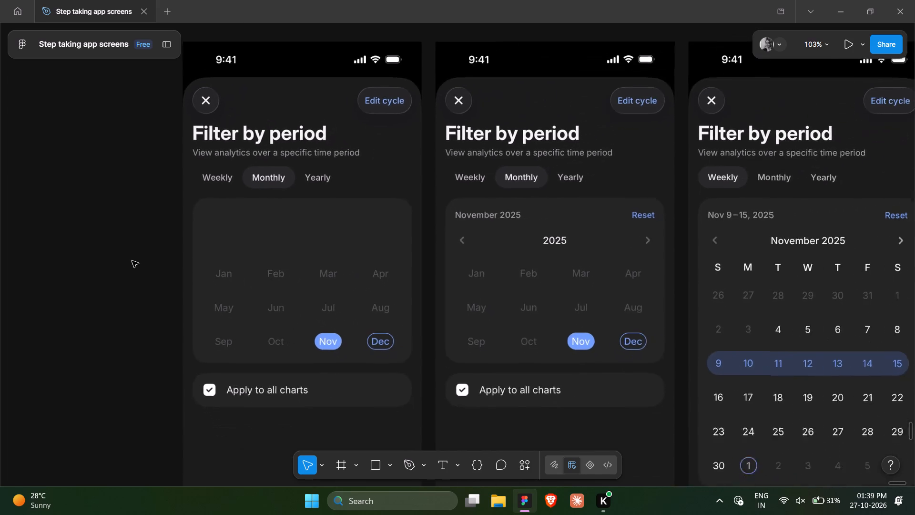
# Move all the Revolut references, including the duplicate with its cover rectangles, right to open up space beside Frame 3087.
pyautogui.hscroll(2, 132, 261)
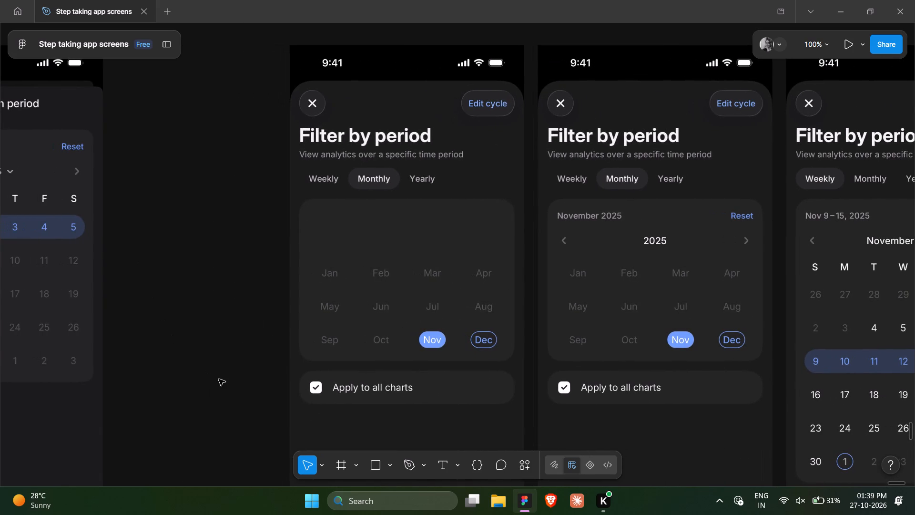
pyautogui.click(219, 379)
pyautogui.hscroll(2, 219, 379)
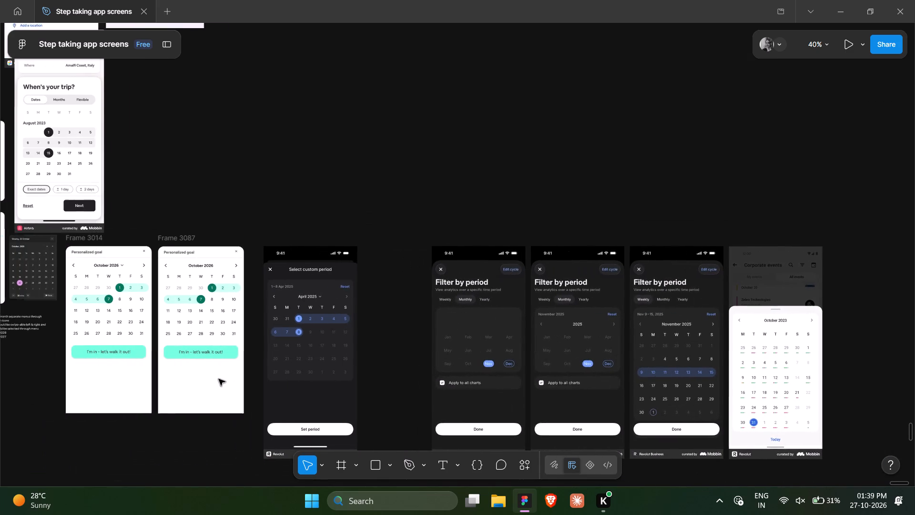
pyautogui.hscroll(2, 219, 379)
pyautogui.hscroll(-3, 196, 338)
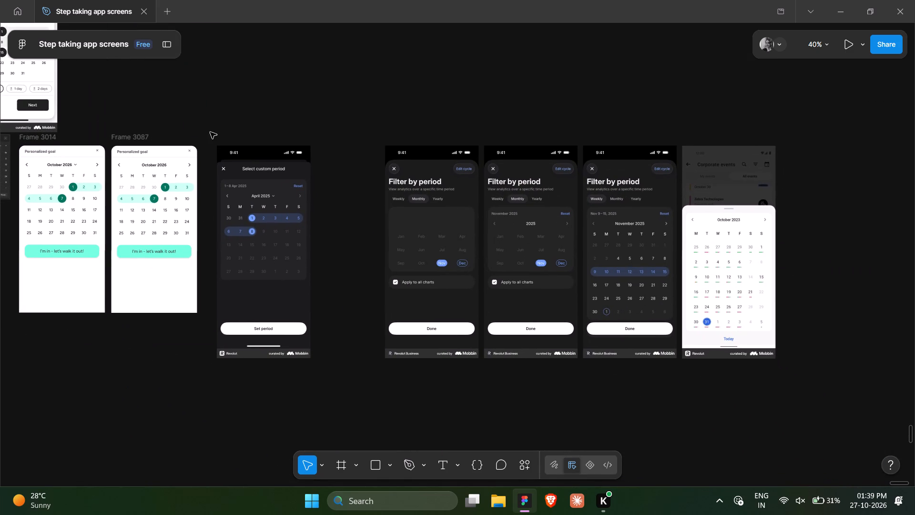
pyautogui.moveTo(213, 124); pyautogui.dragTo(807, 412)
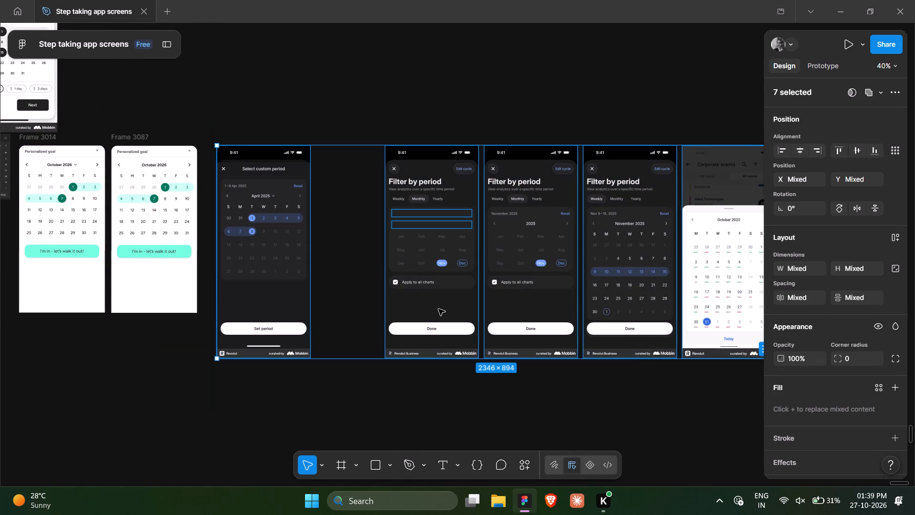
pyautogui.moveTo(421, 299); pyautogui.dragTo(572, 292)
pyautogui.click(295, 306)
# Duplicate Frame 3087, the October 2026 personalized goal calendar, into the free space to its right.
pyautogui.hscroll(1, 295, 306)
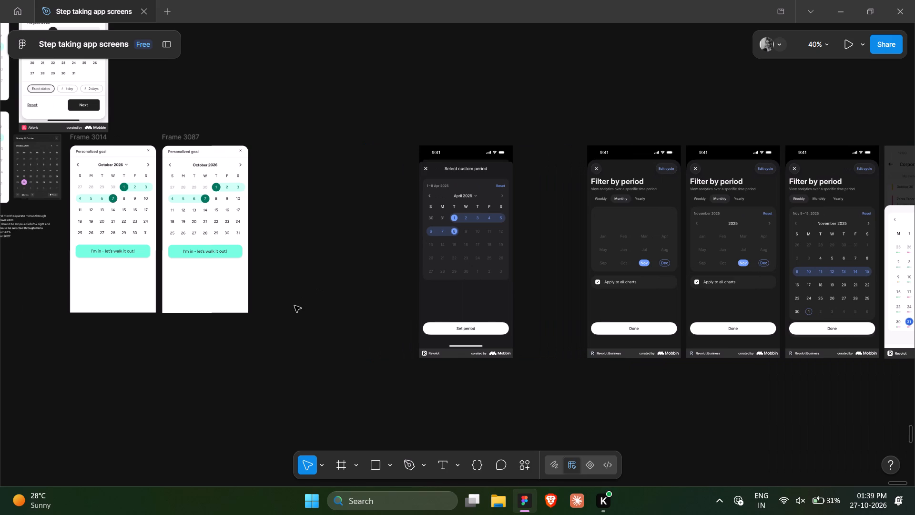
pyautogui.click(182, 133)
pyautogui.keyDown('alt'); pyautogui.moveTo(182, 133); pyautogui.dragTo(209, 133); pyautogui.keyUp('alt')
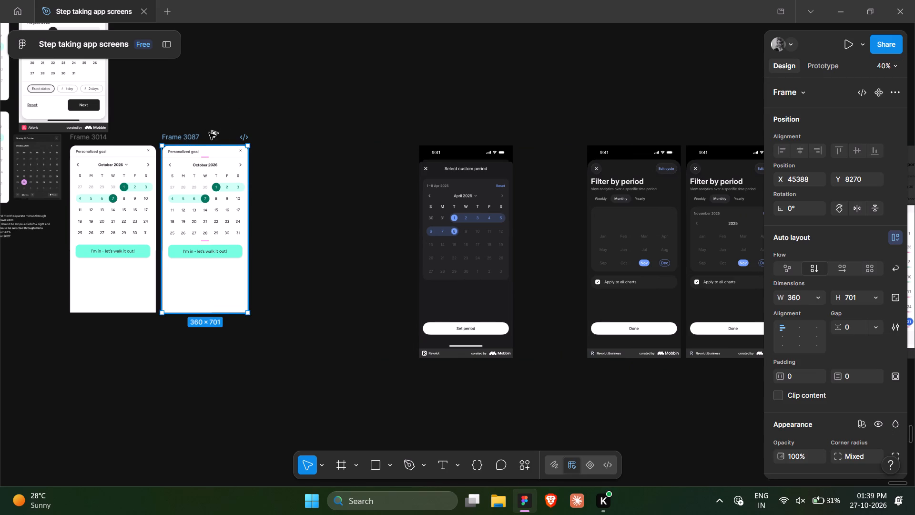
pyautogui.keyDown('alt'); pyautogui.moveTo(209, 133); pyautogui.dragTo(274, 135); pyautogui.keyUp('alt')
pyautogui.click(353, 134)
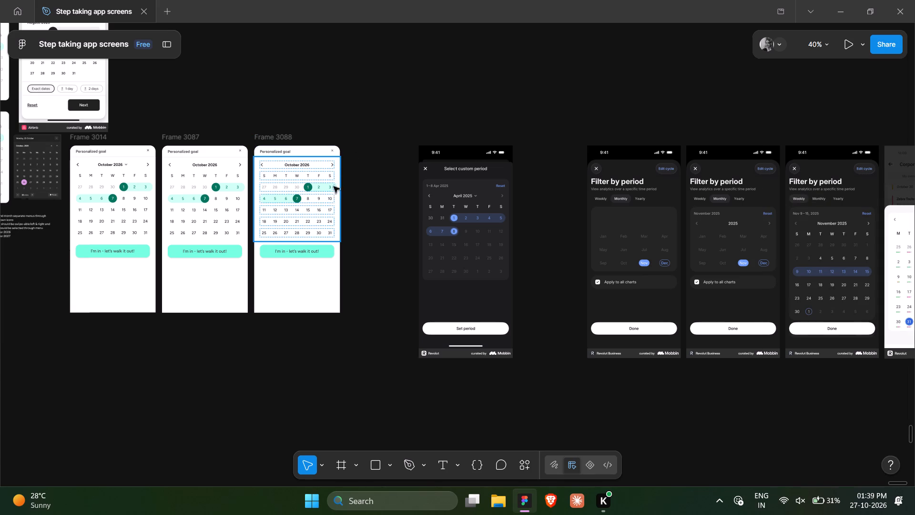
pyautogui.click(203, 121)
# Look through the app's existing screens across the canvas for heading and date text styles to reuse.
pyautogui.hscroll(1, 203, 121)
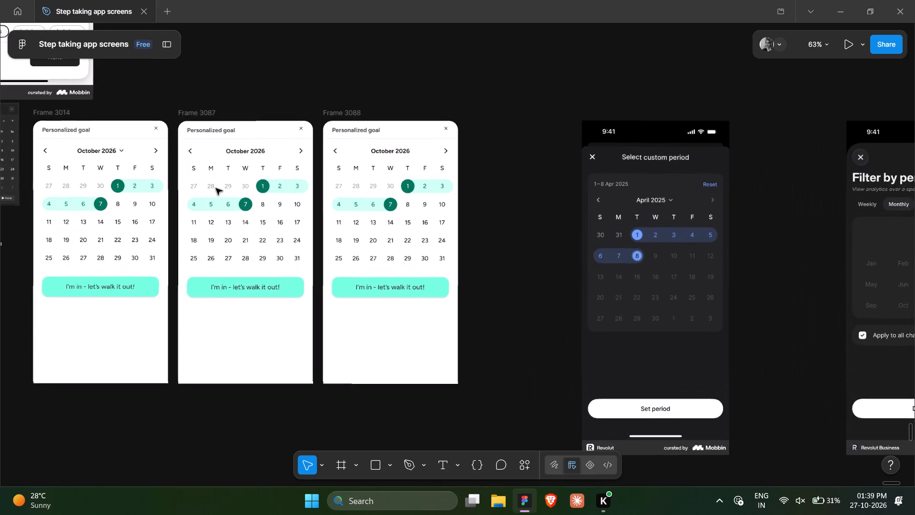
pyautogui.hscroll(4, 216, 188)
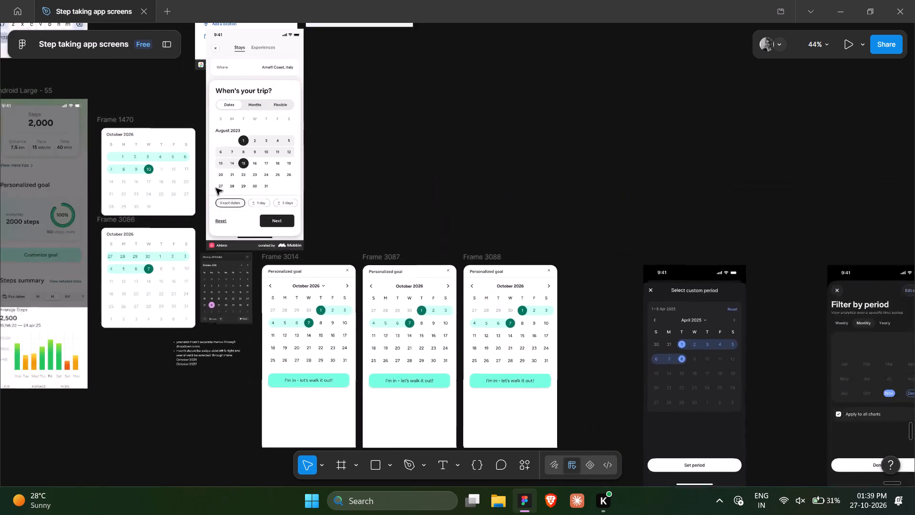
pyautogui.hscroll(7, 216, 188)
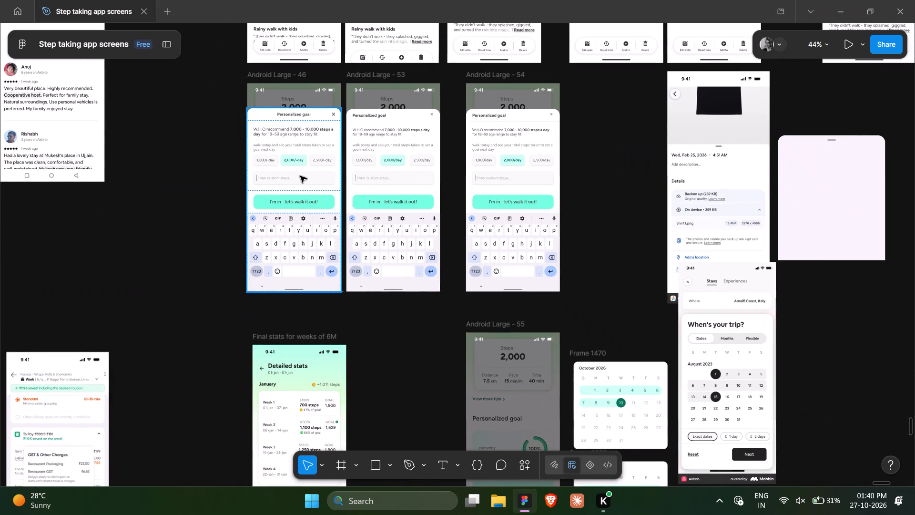
pyautogui.hscroll(2, 305, 177)
pyautogui.click(316, 241)
pyautogui.scroll(1, 316, 241)
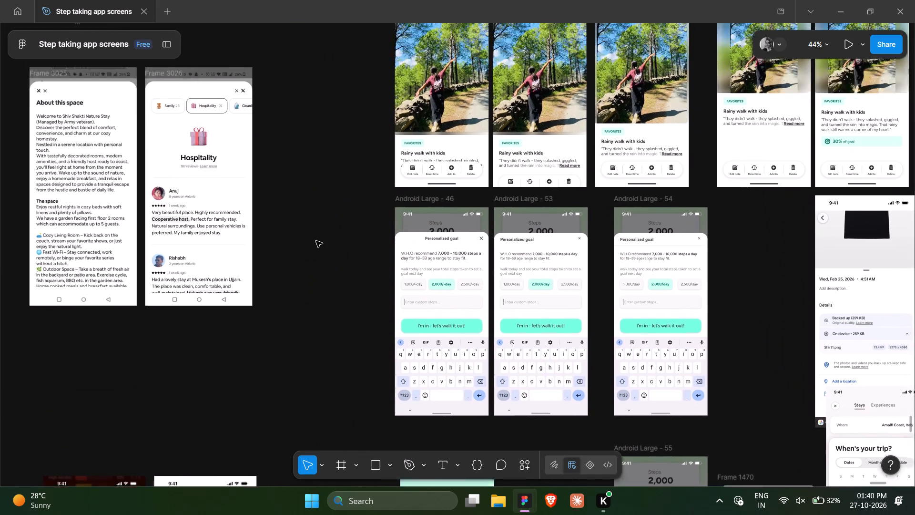
pyautogui.scroll(1, 316, 241)
pyautogui.hscroll(1, 316, 241)
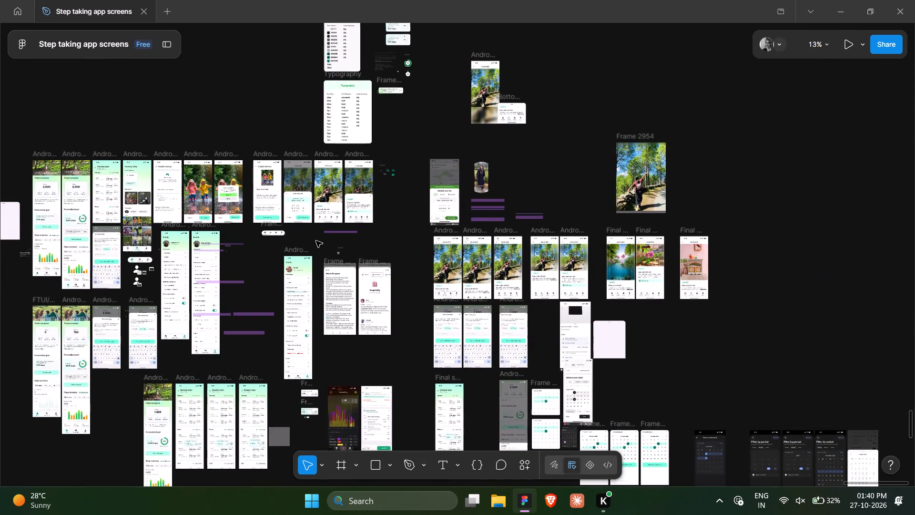
pyautogui.click(321, 340)
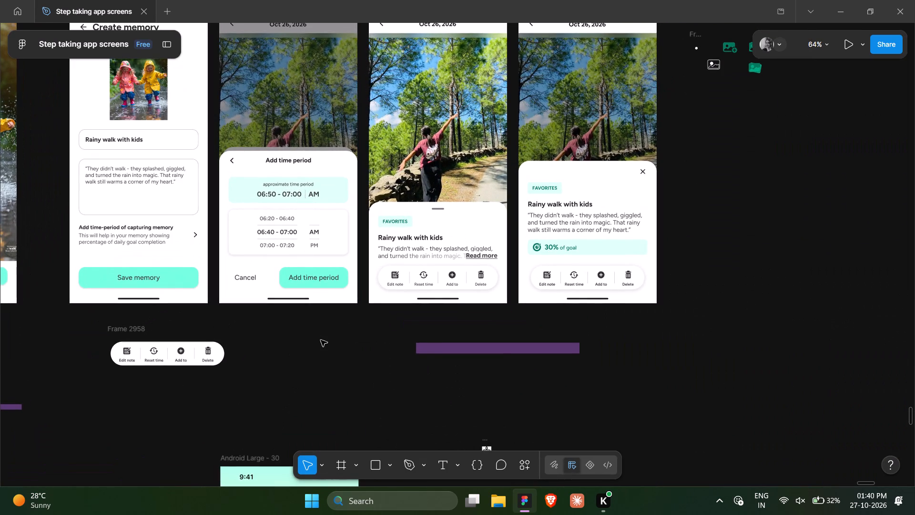
pyautogui.hscroll(1, 321, 340)
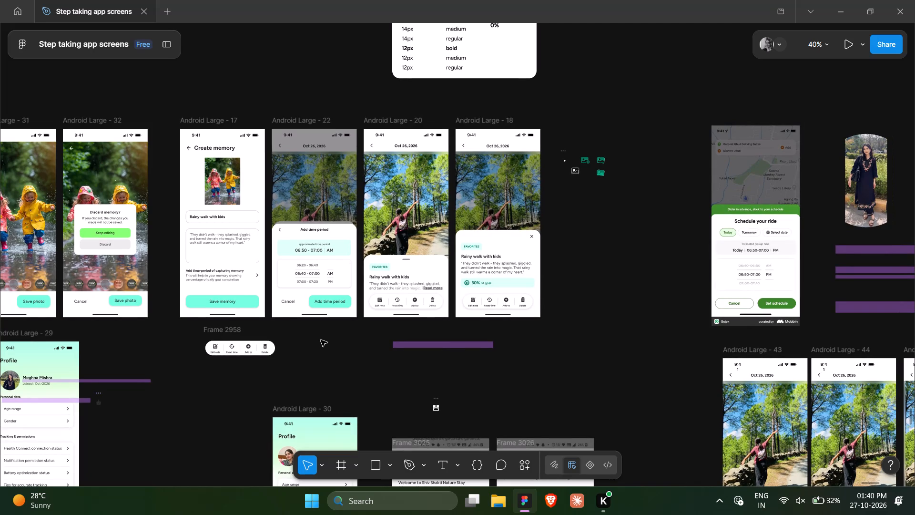
pyautogui.hscroll(-10, 321, 340)
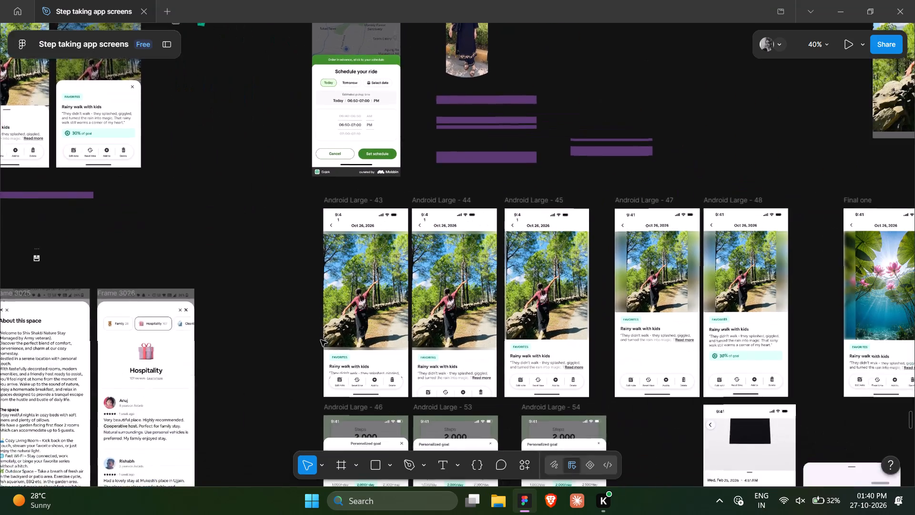
pyautogui.hscroll(-9, 321, 340)
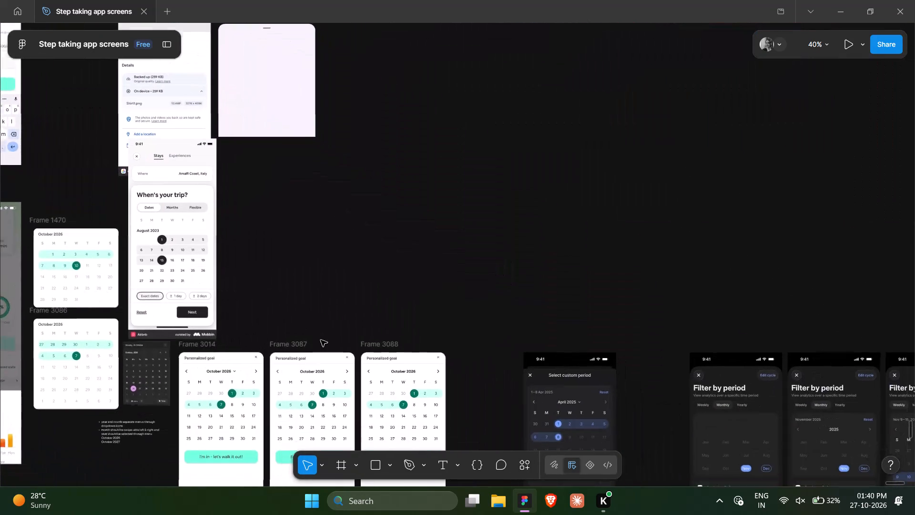
pyautogui.scroll(-2, 321, 340)
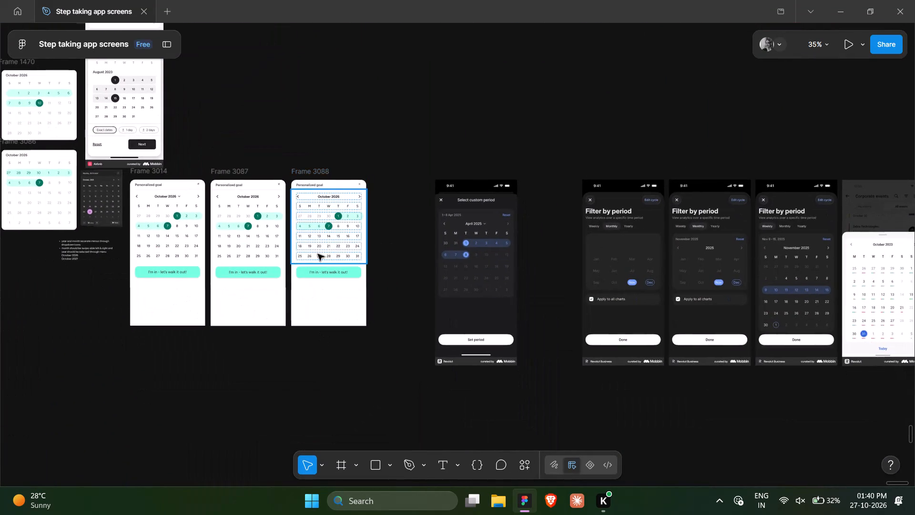
pyautogui.hscroll(5, 318, 254)
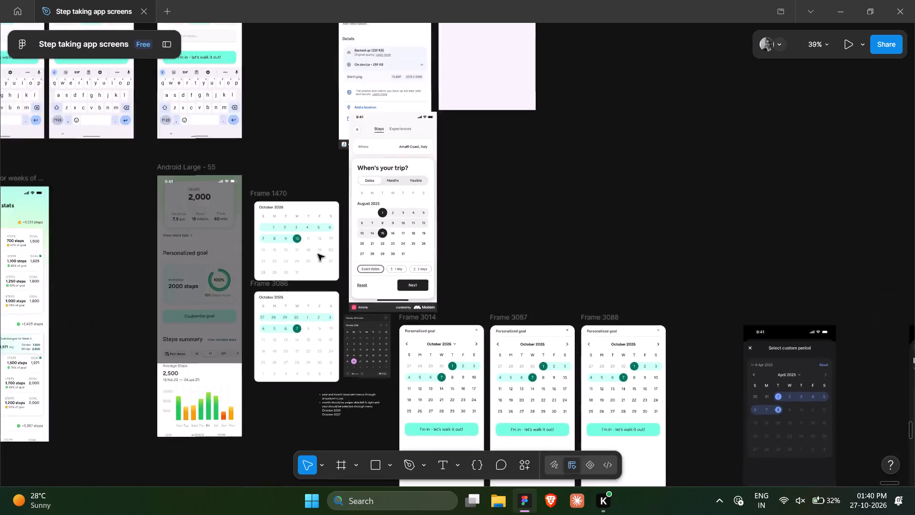
pyautogui.hscroll(10, 318, 254)
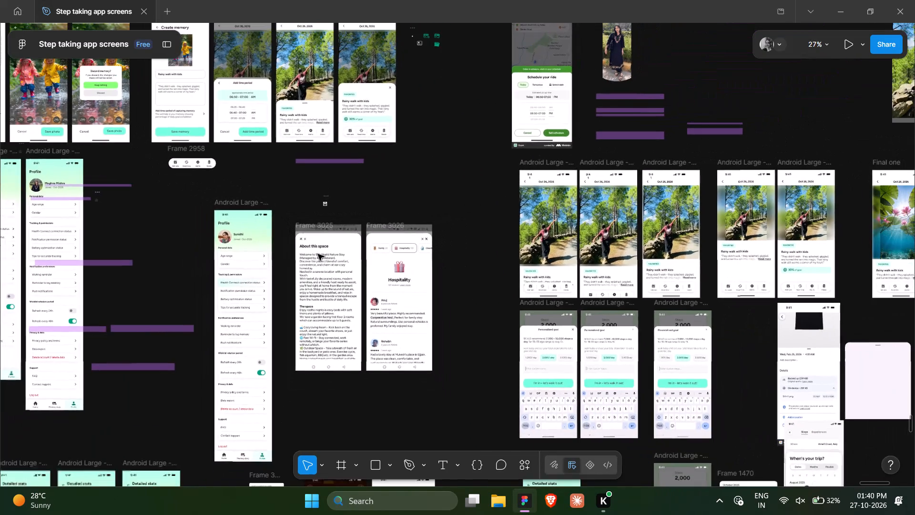
pyautogui.scroll(2, 318, 254)
pyautogui.hscroll(3, 403, 297)
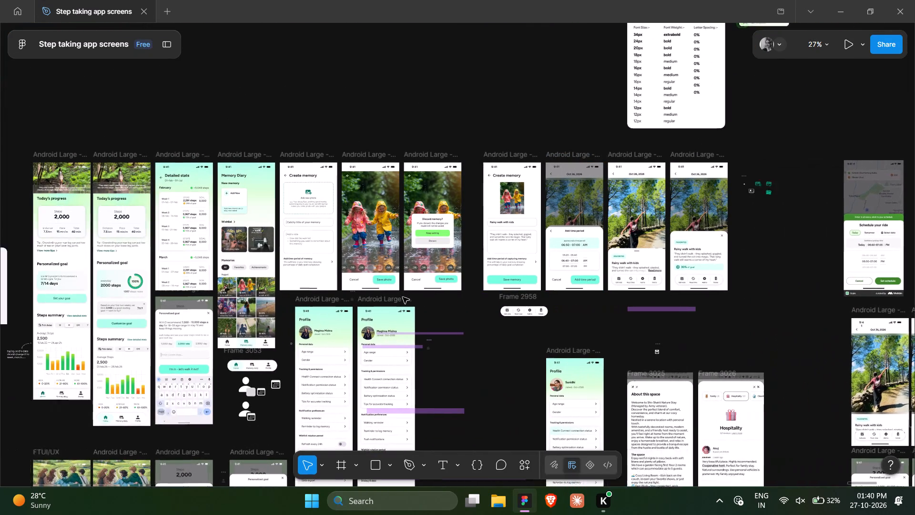
pyautogui.hscroll(2, 403, 297)
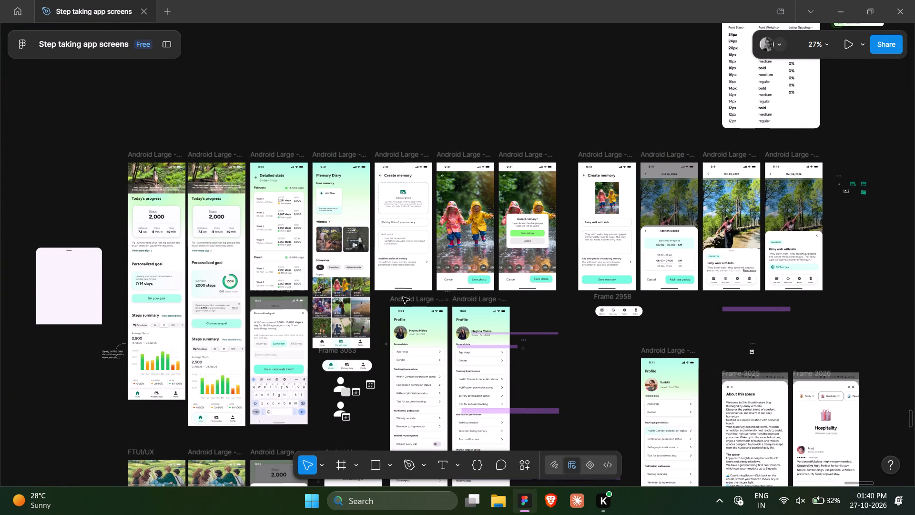
pyautogui.hscroll(2, 403, 297)
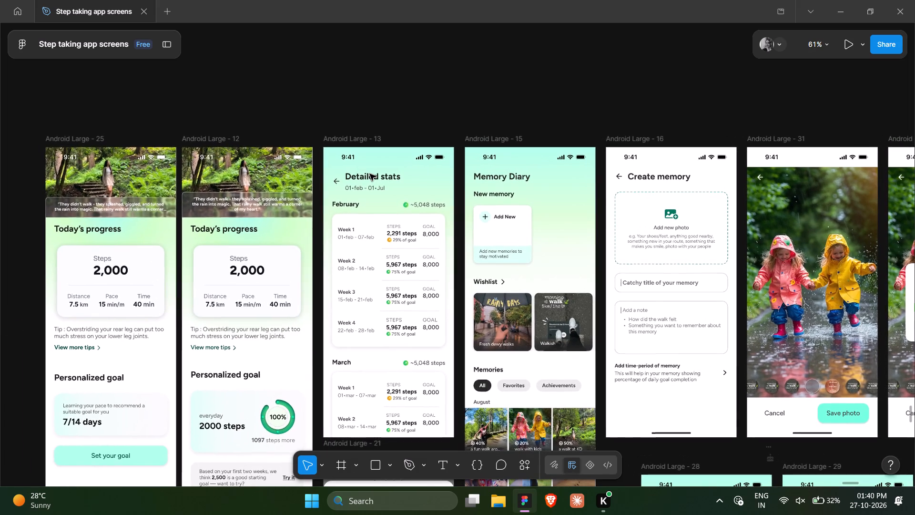
# Copy the "01•feb - 01•Jul" date text from Detailed stats together with the "New memory" heading from Memory Diary.
pyautogui.keyDown('ctrl'); pyautogui.click(370, 175); pyautogui.keyUp('ctrl')
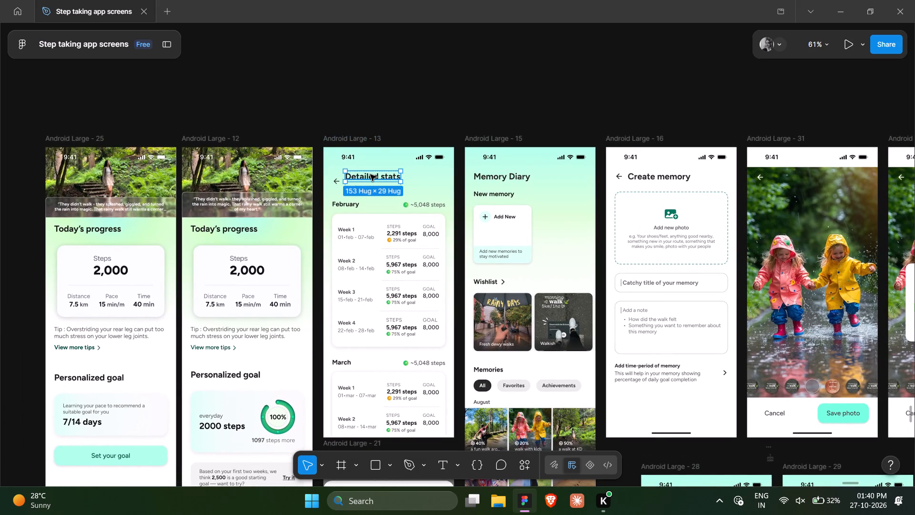
pyautogui.click(504, 102)
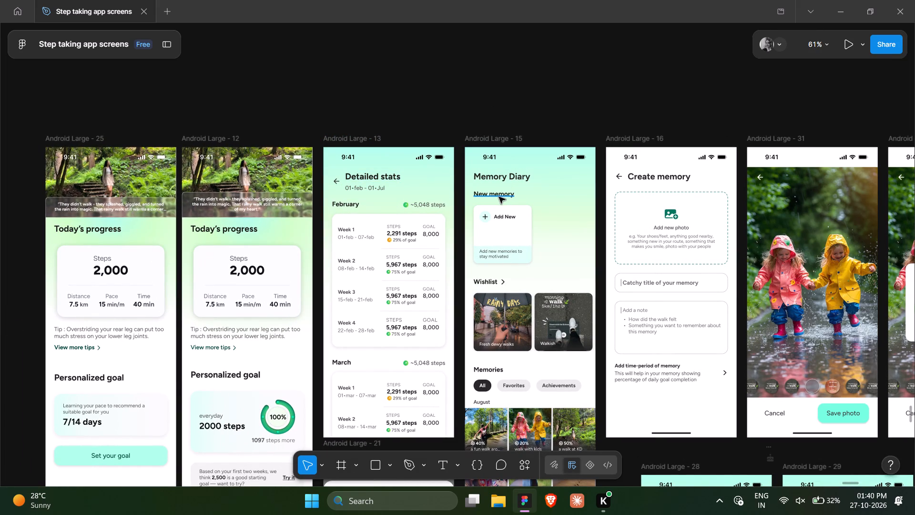
pyautogui.keyDown('ctrl'); pyautogui.click(499, 197); pyautogui.keyUp('ctrl')
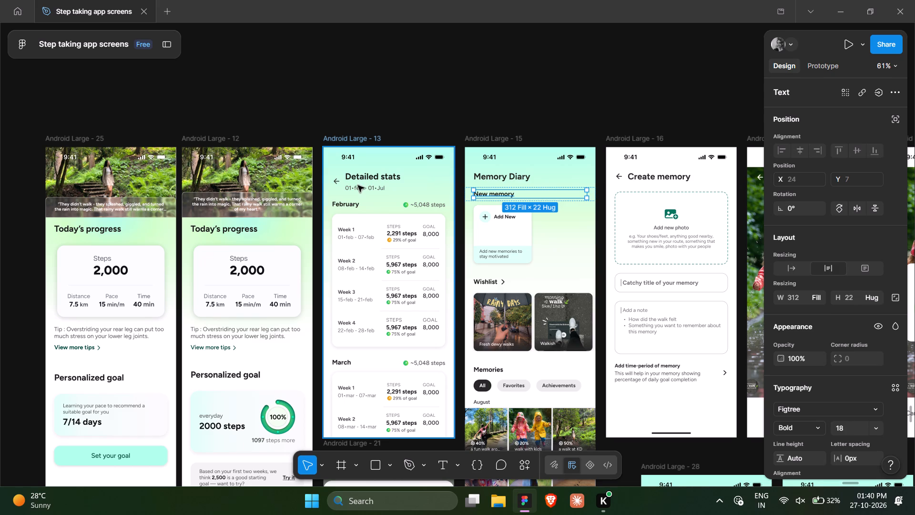
pyautogui.keyDown('ctrl'); pyautogui.click(358, 188); pyautogui.keyUp('ctrl')
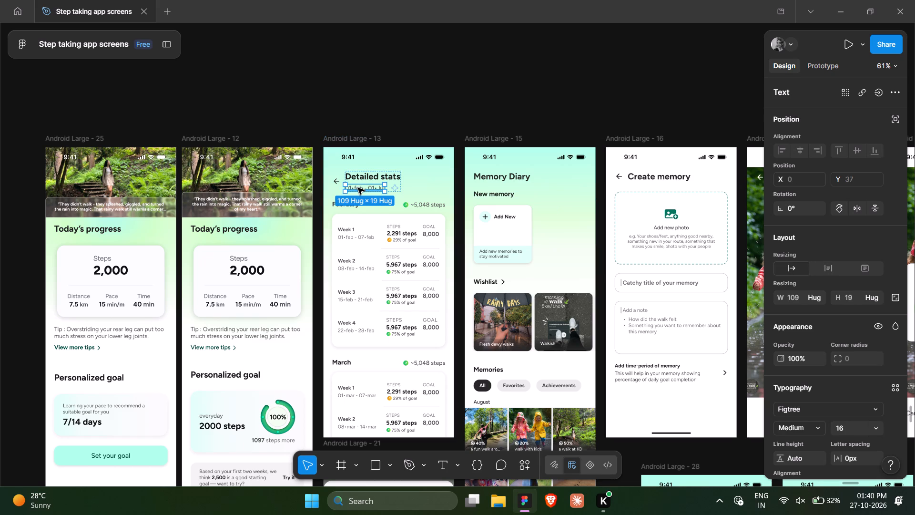
pyautogui.keyDown('ctrl'); pyautogui.keyDown('shift'); pyautogui.click(489, 195); pyautogui.keyUp('shift'); pyautogui.keyUp('ctrl')
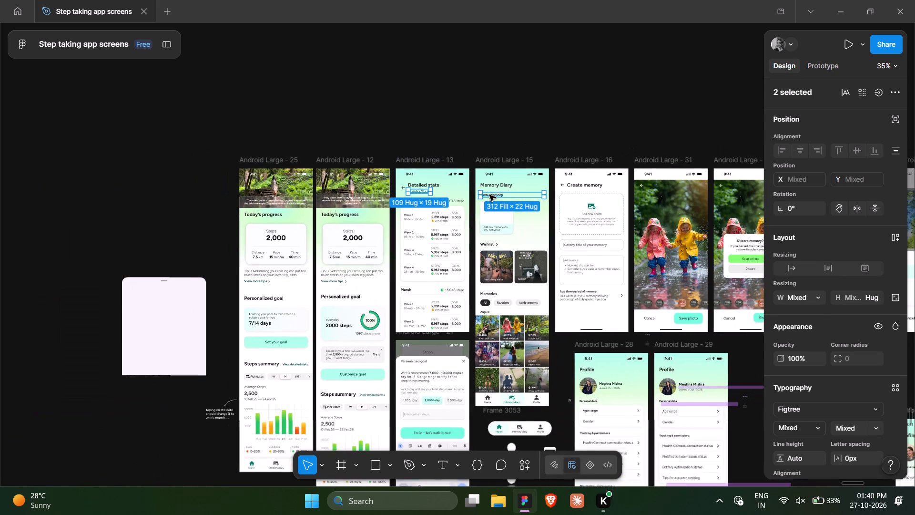
pyautogui.hotkey('ctrl', 'c')
# Examine the typography of the profile name and the Joined date line on the Android Large - 28 Profile screen.
pyautogui.hscroll(-4, 489, 195)
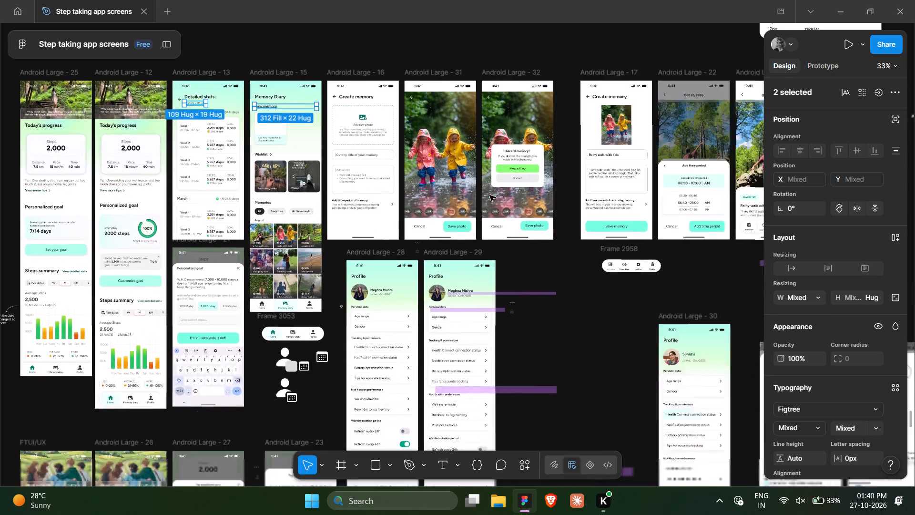
pyautogui.hscroll(-5, 489, 195)
pyautogui.hscroll(4, 339, 273)
pyautogui.scroll(1, 339, 273)
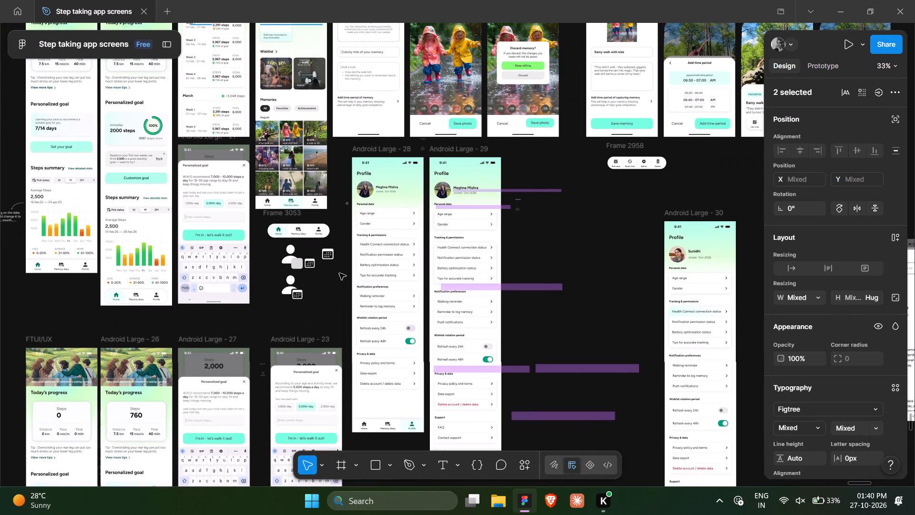
pyautogui.scroll(1, 339, 273)
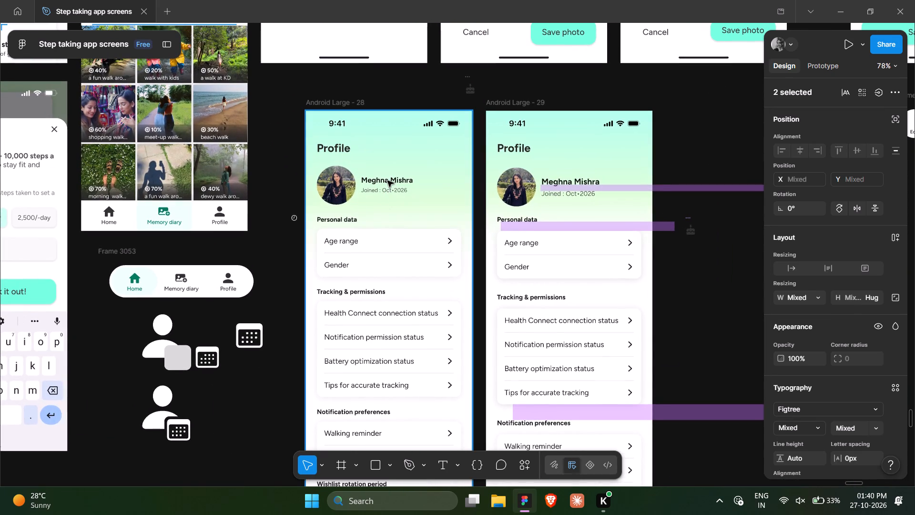
pyautogui.keyDown('ctrl'); pyautogui.click(387, 181); pyautogui.keyUp('ctrl')
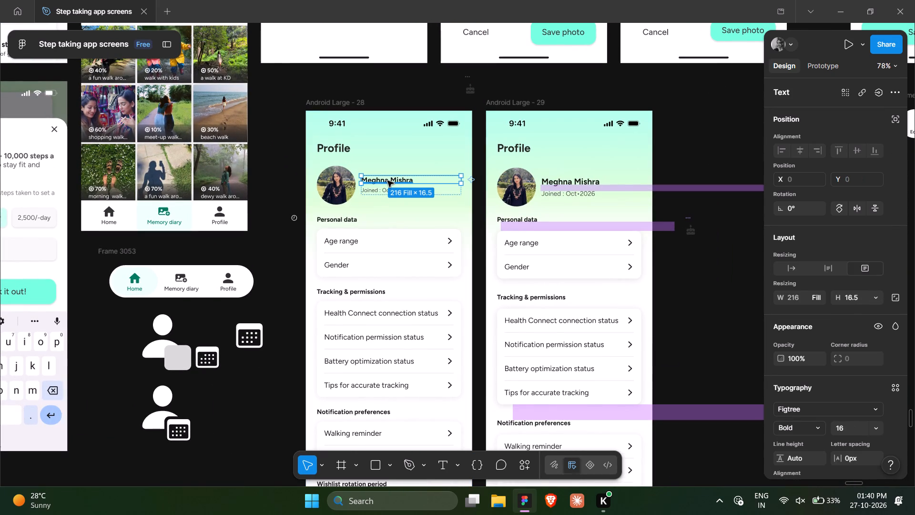
pyautogui.hotkey('shift', 'Return')
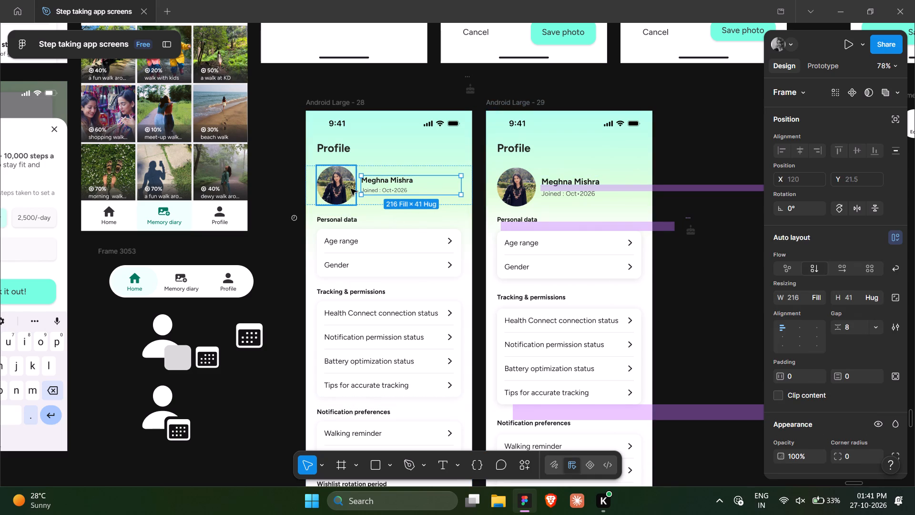
pyautogui.doubleClick(376, 189)
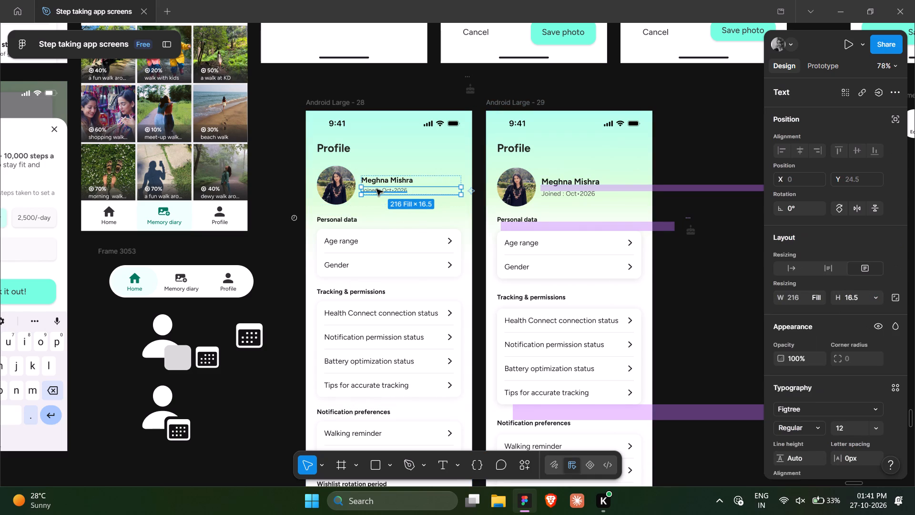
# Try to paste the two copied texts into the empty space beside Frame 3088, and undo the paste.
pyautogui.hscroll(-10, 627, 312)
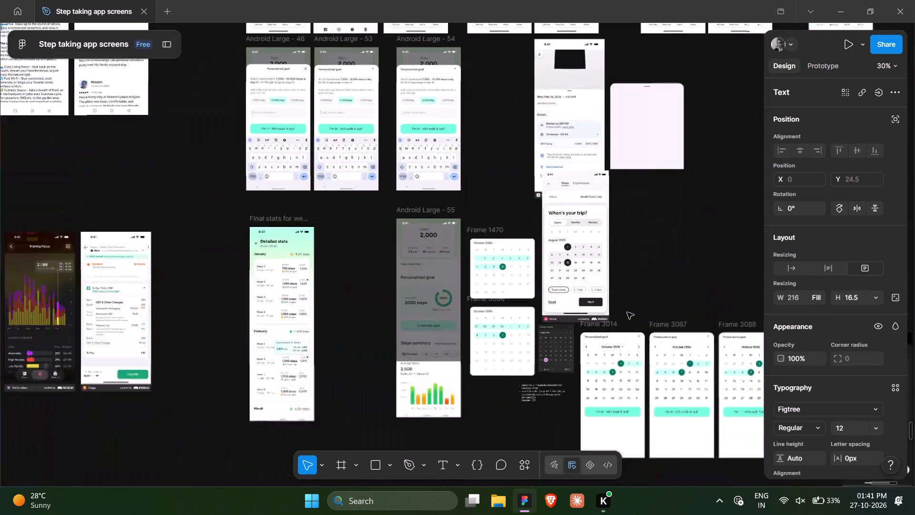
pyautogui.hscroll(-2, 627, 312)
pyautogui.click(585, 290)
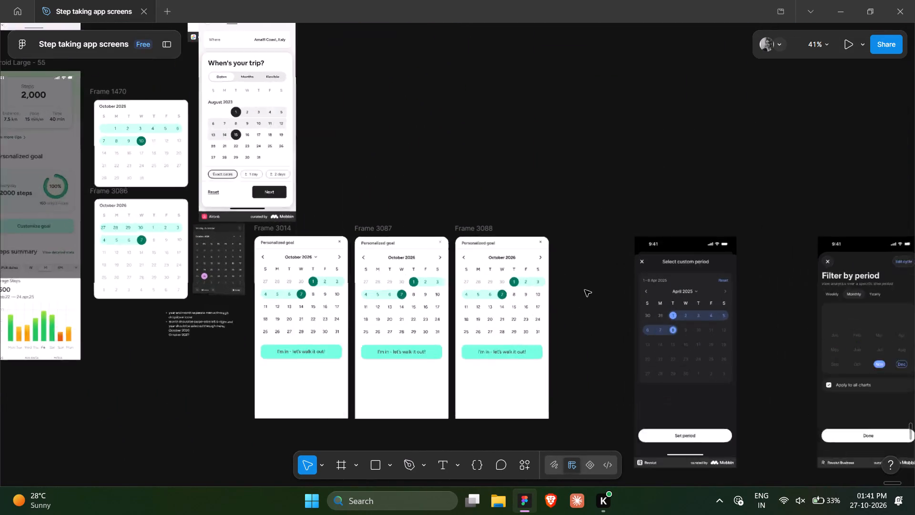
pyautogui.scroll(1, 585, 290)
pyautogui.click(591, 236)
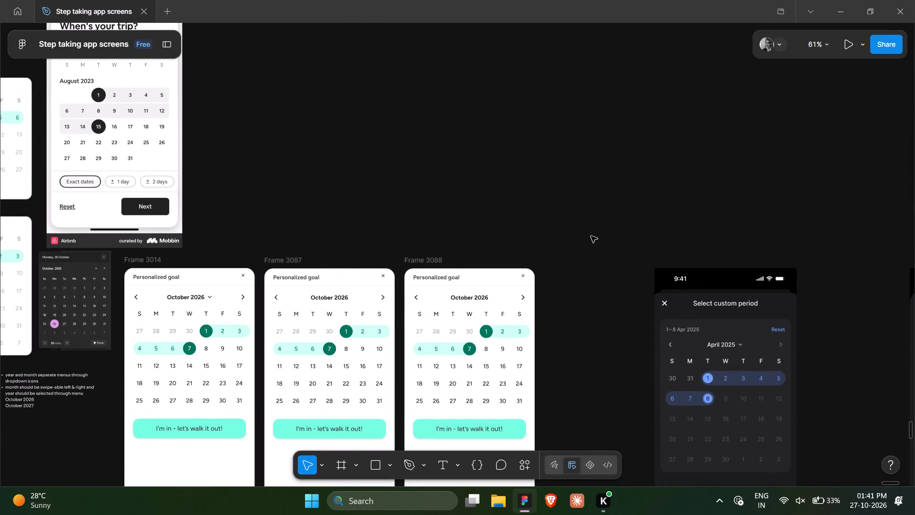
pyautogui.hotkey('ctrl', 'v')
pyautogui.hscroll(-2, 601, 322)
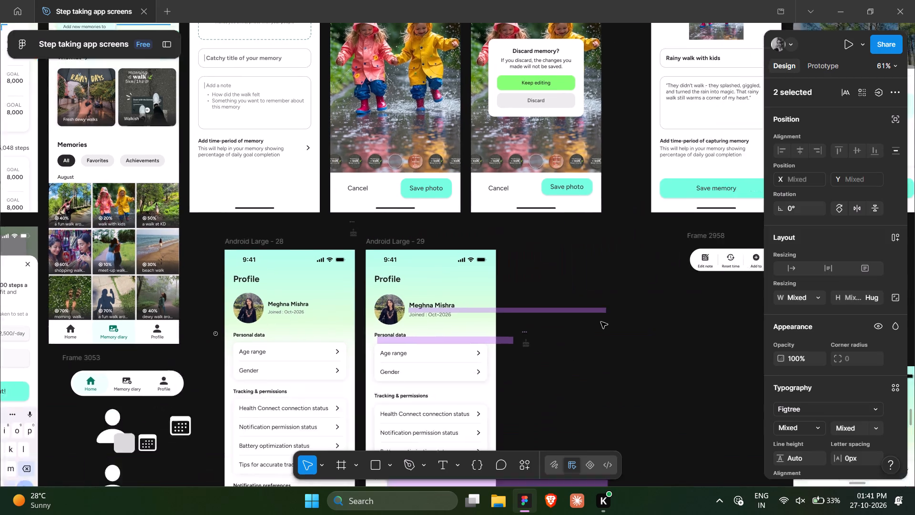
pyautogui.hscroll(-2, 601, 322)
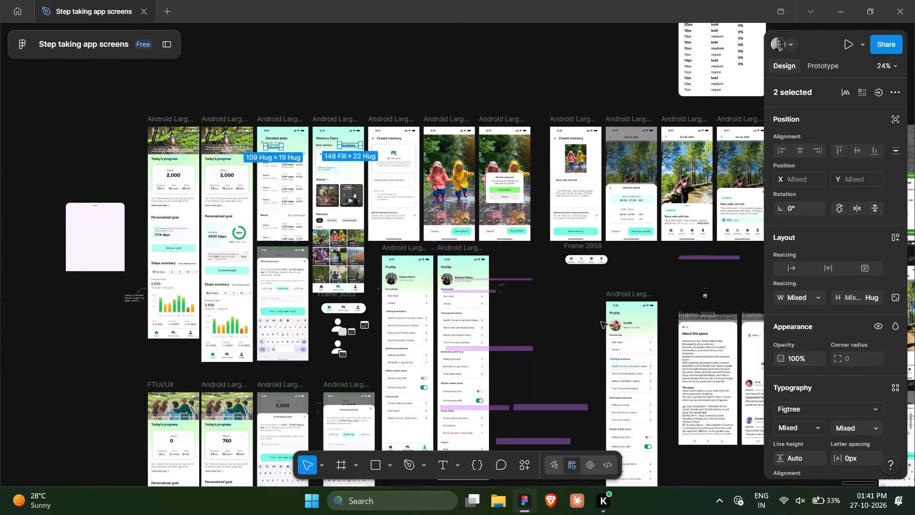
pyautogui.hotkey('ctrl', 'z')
# Paste the copied date and "New memory" texts into Frame 3088 and move both out onto the empty canvas to its right.
pyautogui.hscroll(-6, 601, 322)
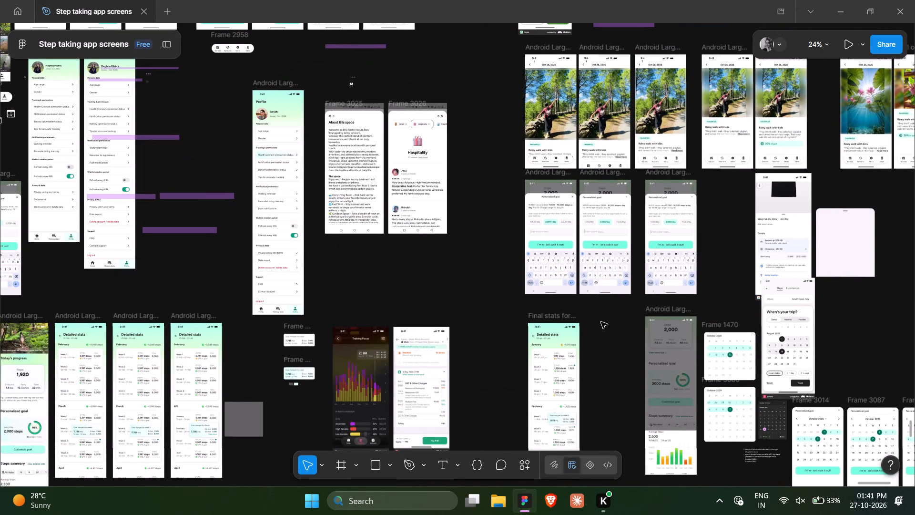
pyautogui.hscroll(-4, 590, 374)
pyautogui.scroll(1, 590, 374)
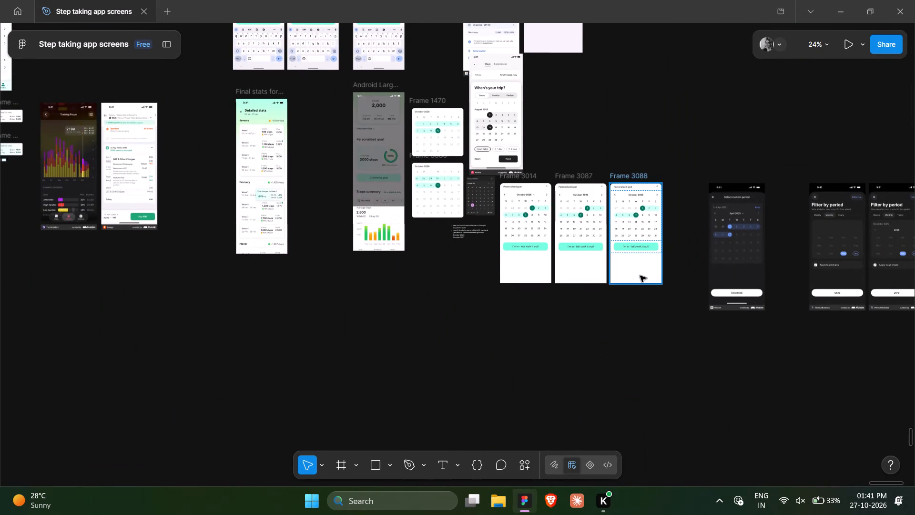
pyautogui.click(643, 270)
pyautogui.hotkey('ctrl', 'v')
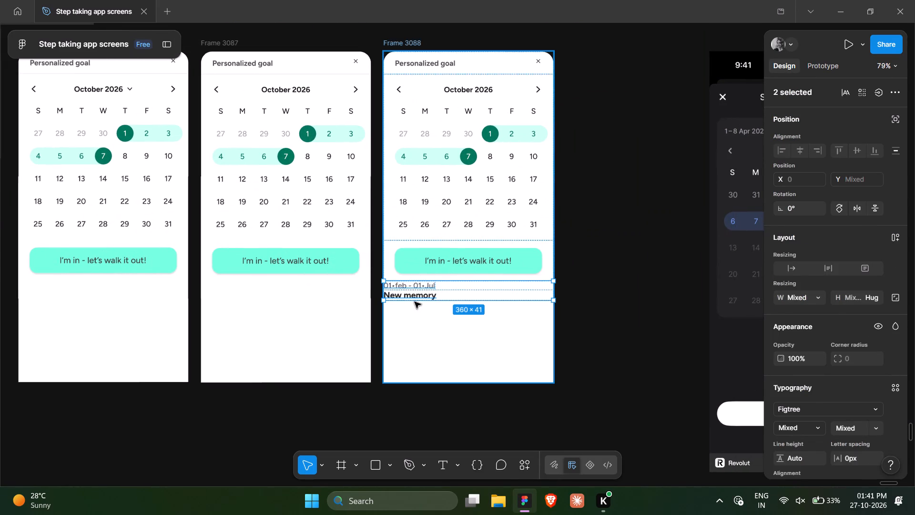
pyautogui.moveTo(405, 285); pyautogui.dragTo(602, 247)
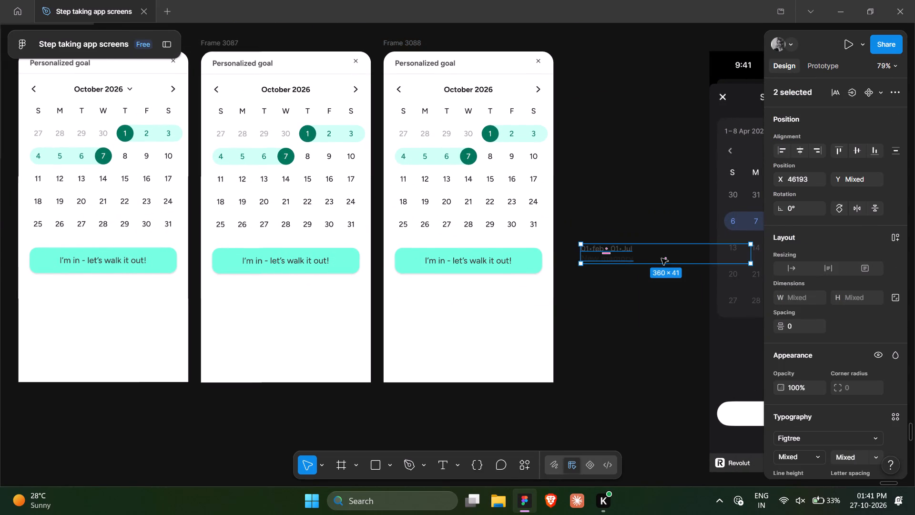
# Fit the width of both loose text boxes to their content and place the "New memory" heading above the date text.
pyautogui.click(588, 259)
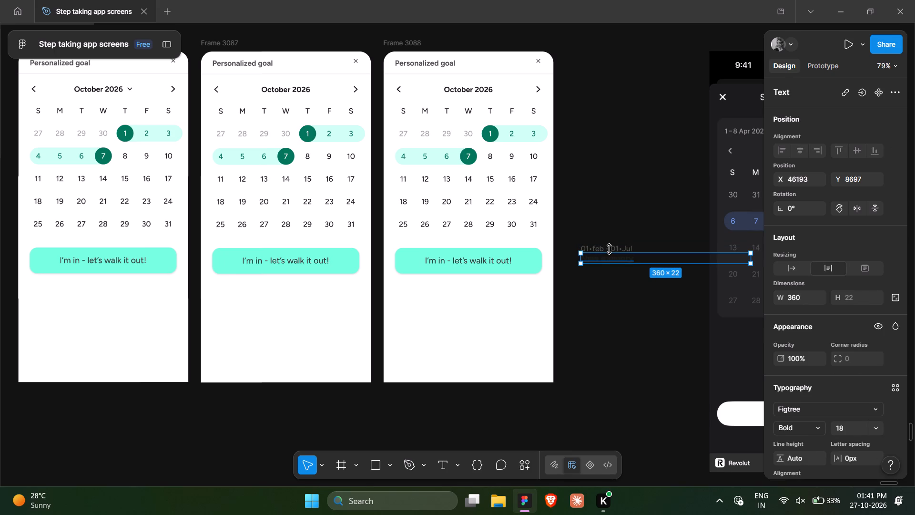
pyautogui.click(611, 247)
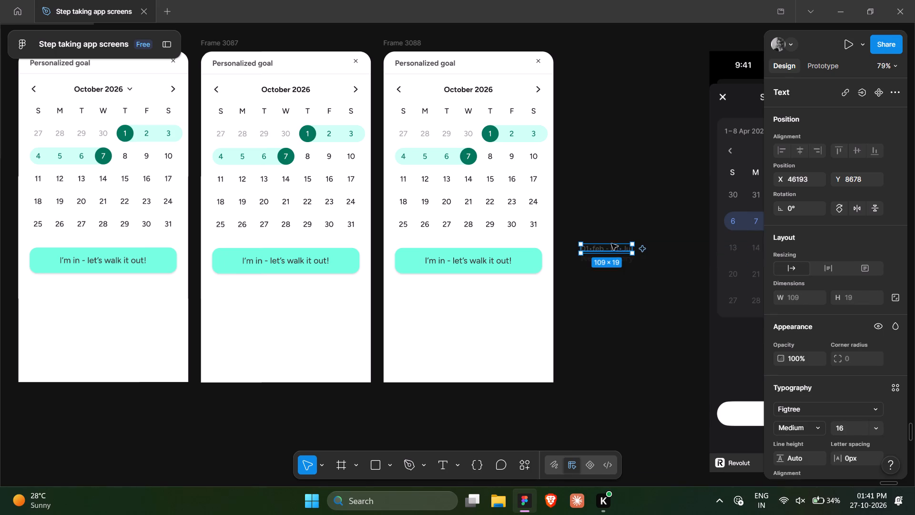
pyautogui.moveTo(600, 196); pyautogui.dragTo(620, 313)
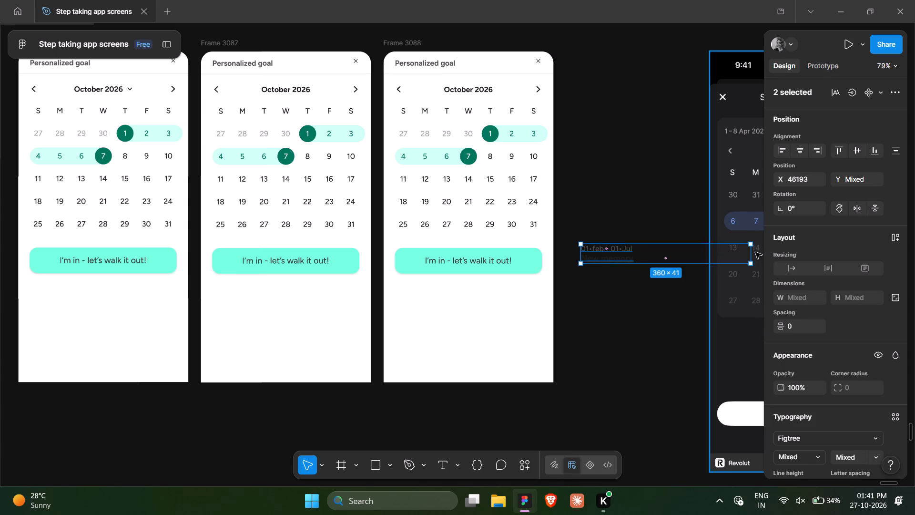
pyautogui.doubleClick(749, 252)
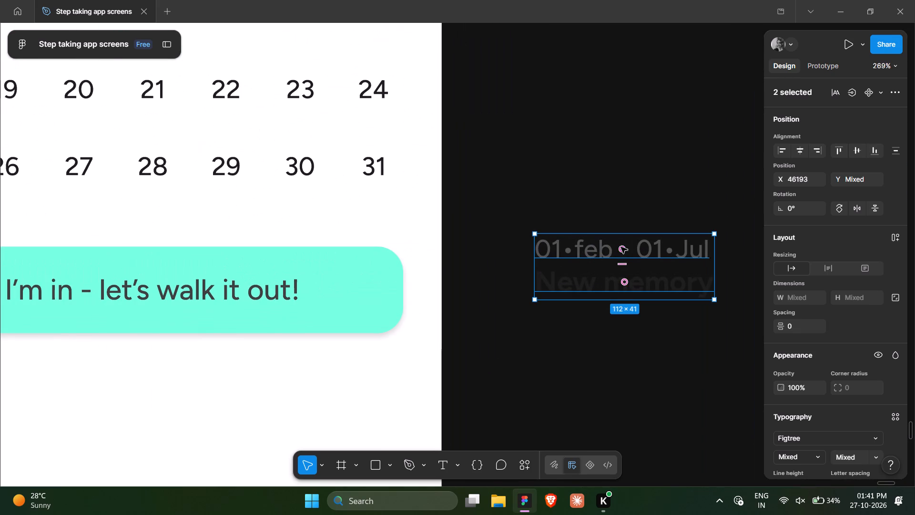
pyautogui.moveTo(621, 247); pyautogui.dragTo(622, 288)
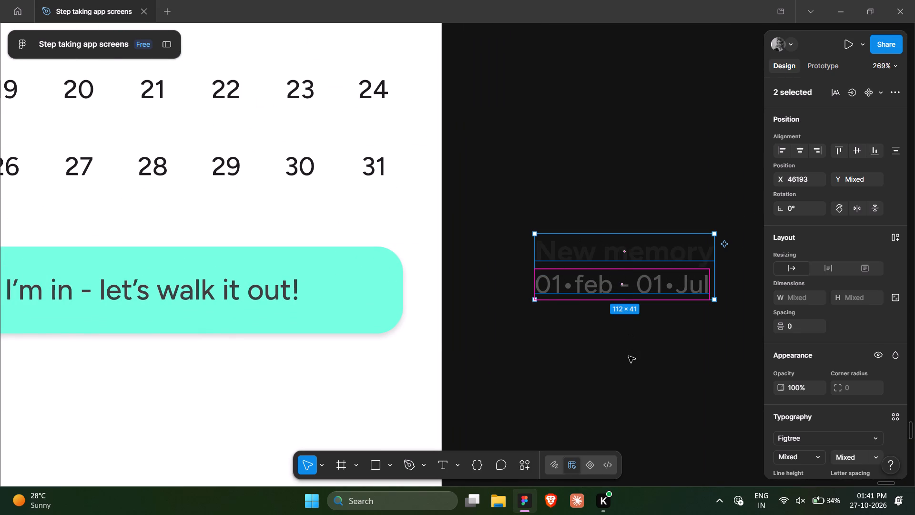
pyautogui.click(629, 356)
# Compare the Revolut "Select custom period" and "Filter by period" reference screens with the calendar in Frame 3088.
pyautogui.hscroll(-1, 629, 356)
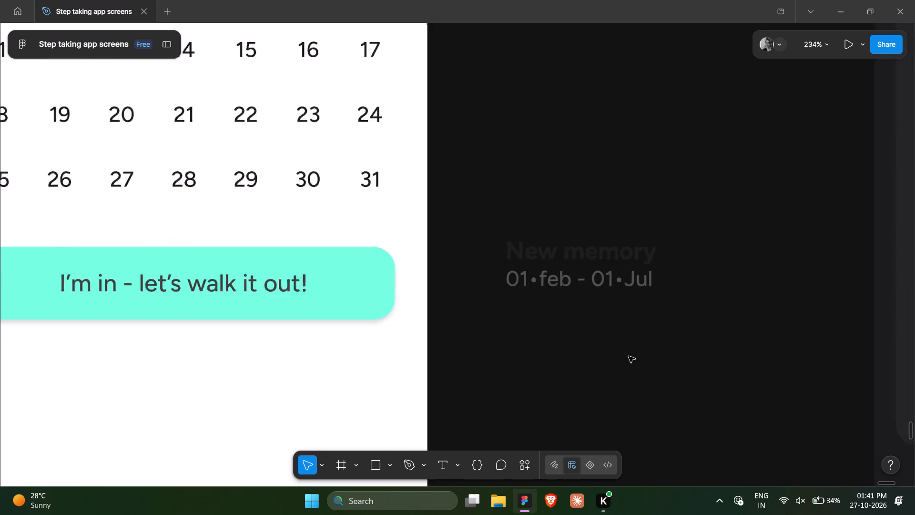
pyautogui.hscroll(-2, 629, 356)
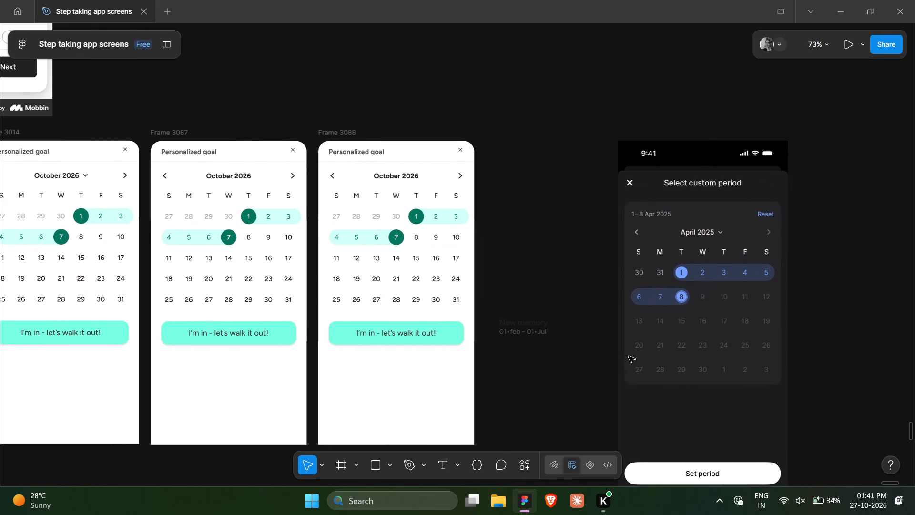
pyautogui.hscroll(-5, 629, 356)
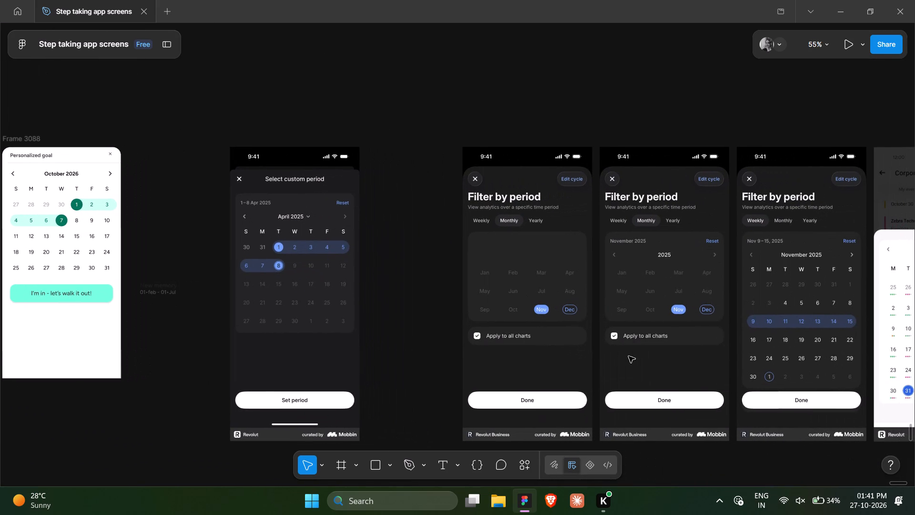
pyautogui.hscroll(-1, 629, 356)
pyautogui.hscroll(1, 629, 356)
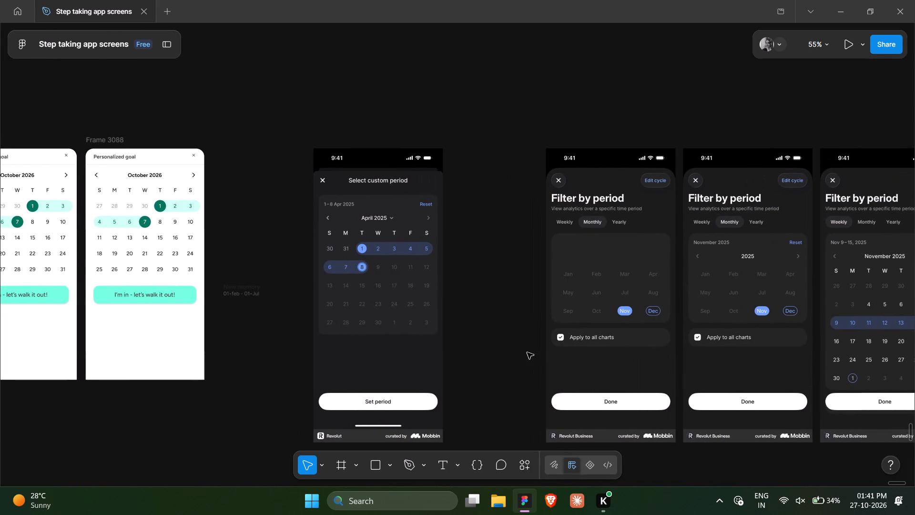
pyautogui.click(502, 351)
pyautogui.hscroll(-1, 502, 351)
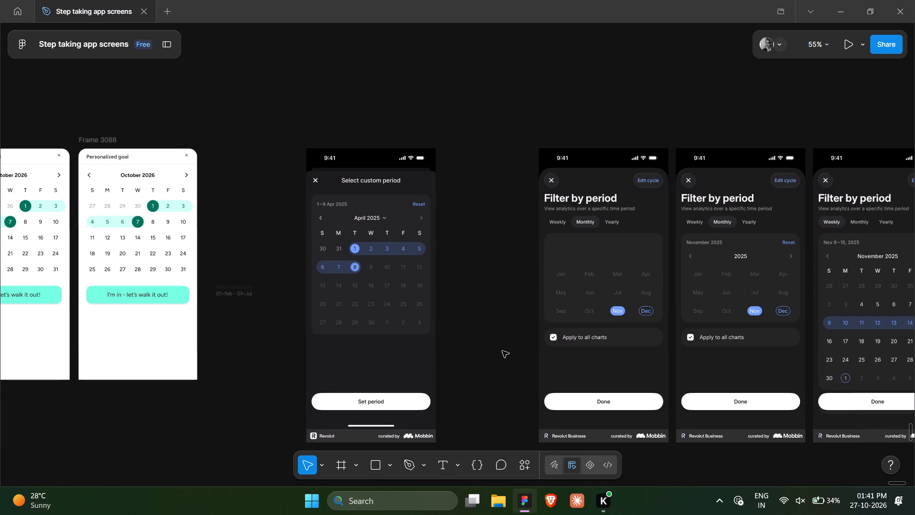
# Replace the loose "New memory" heading's text with "Select custom period".
pyautogui.hscroll(4, 502, 351)
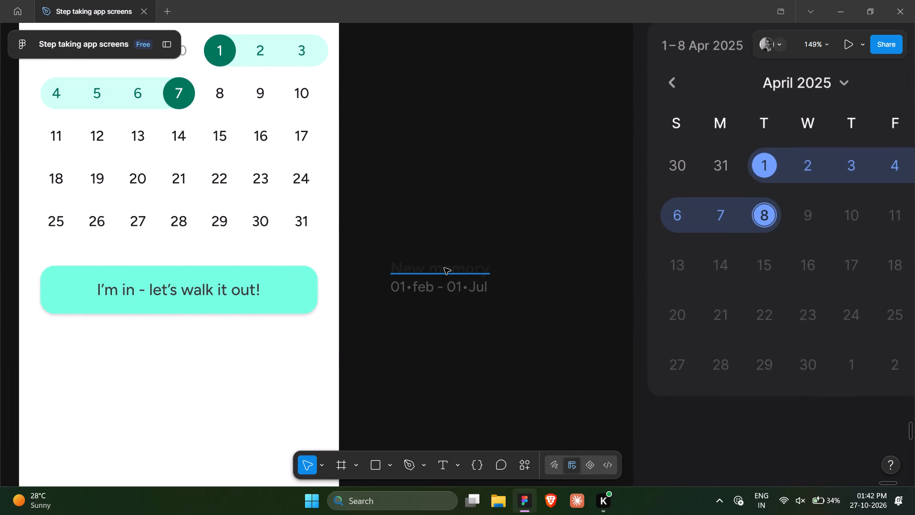
pyautogui.doubleClick(444, 268)
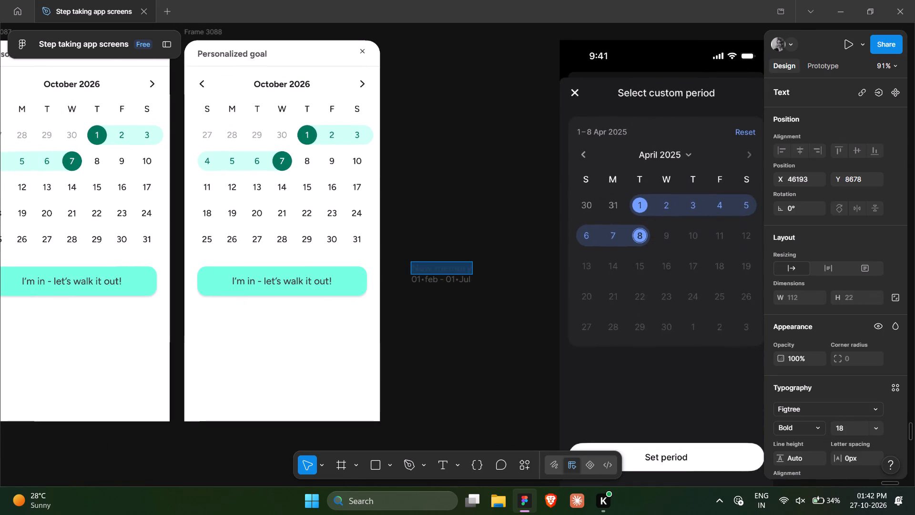
pyautogui.scroll(1, 444, 268)
pyautogui.press('s')
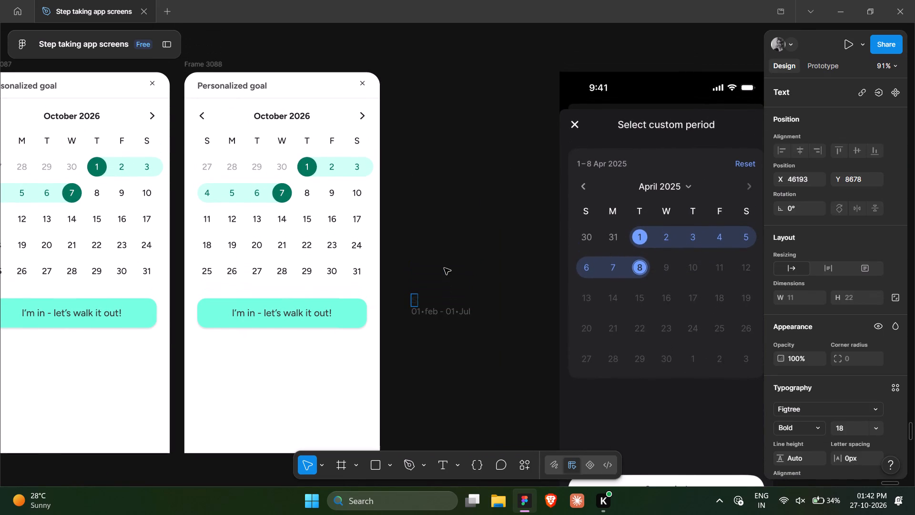
pyautogui.write('elect')
pyautogui.press('space')
pyautogui.write('custom pe')
pyautogui.write('riod')
pyautogui.click(467, 226)
pyautogui.click(467, 226)
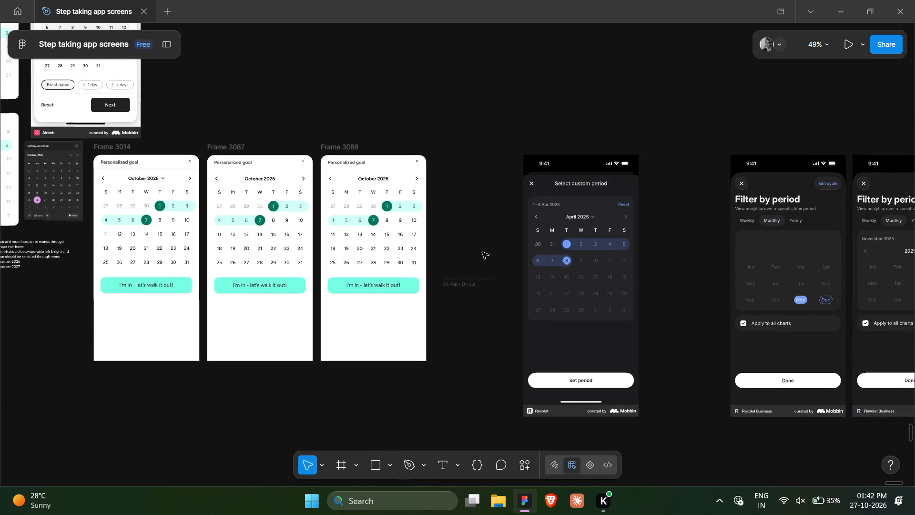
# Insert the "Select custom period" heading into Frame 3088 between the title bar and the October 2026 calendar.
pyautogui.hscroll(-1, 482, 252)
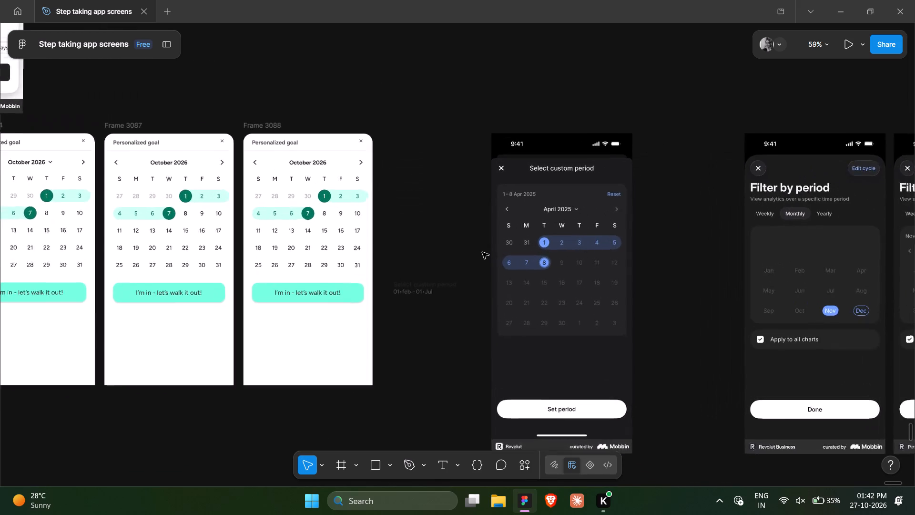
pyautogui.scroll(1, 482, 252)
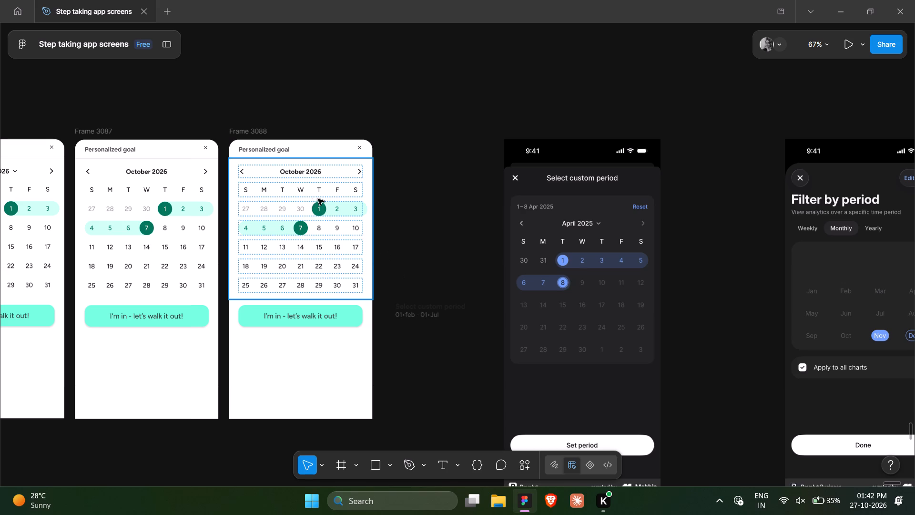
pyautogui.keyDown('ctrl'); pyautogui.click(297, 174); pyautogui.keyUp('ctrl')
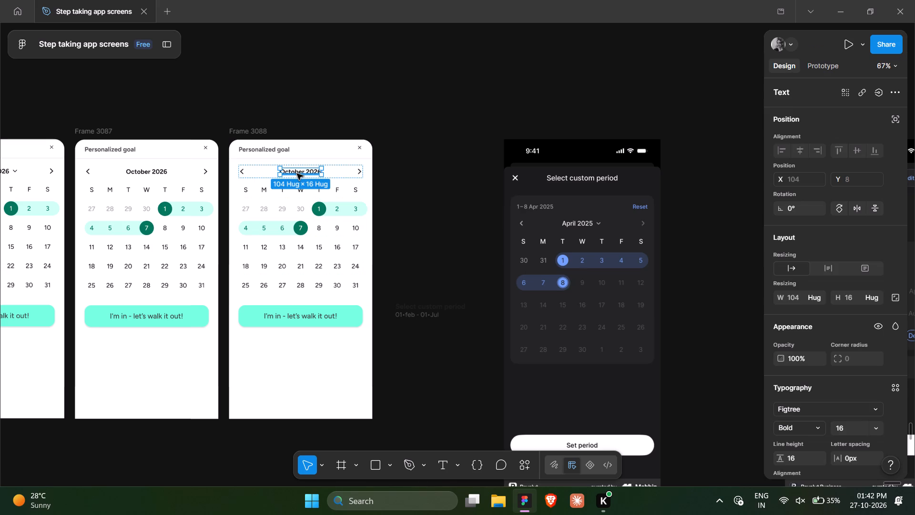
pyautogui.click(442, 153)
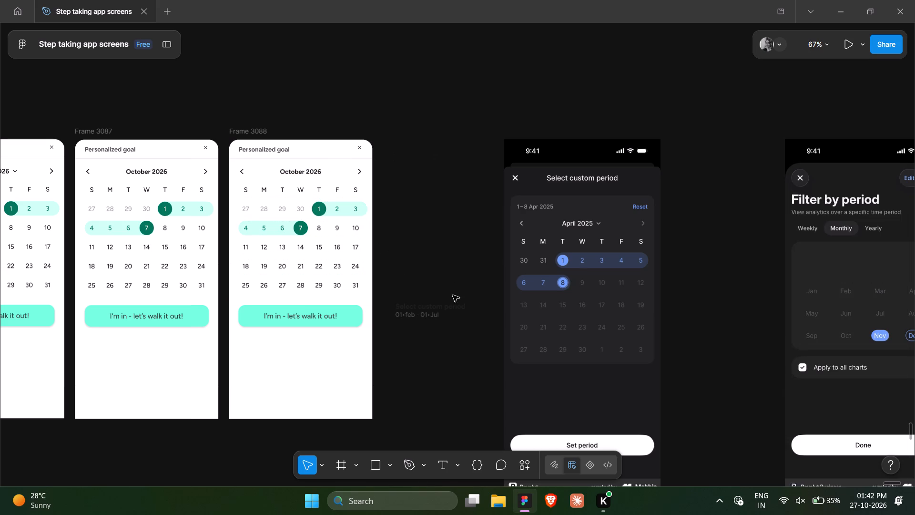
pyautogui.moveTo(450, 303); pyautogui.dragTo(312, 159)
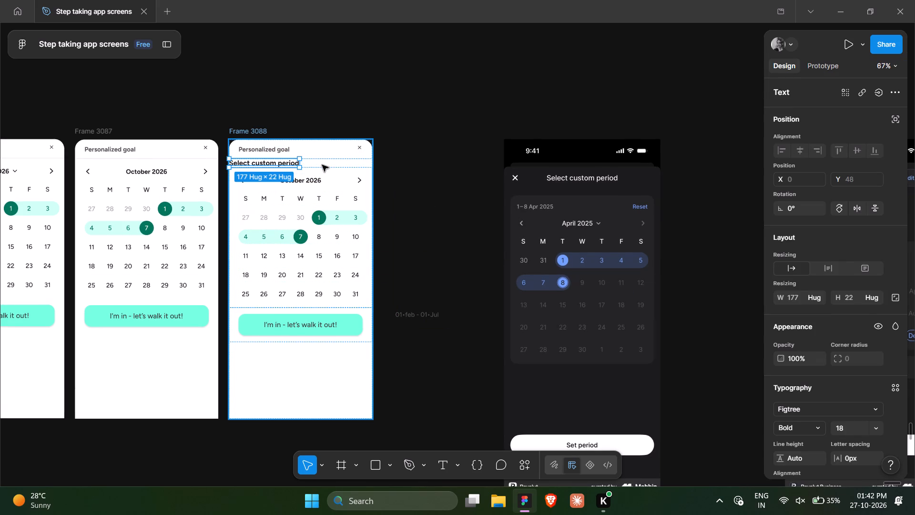
# Set the auto layout alignment of Frame 3088 to top center.
pyautogui.click(322, 165)
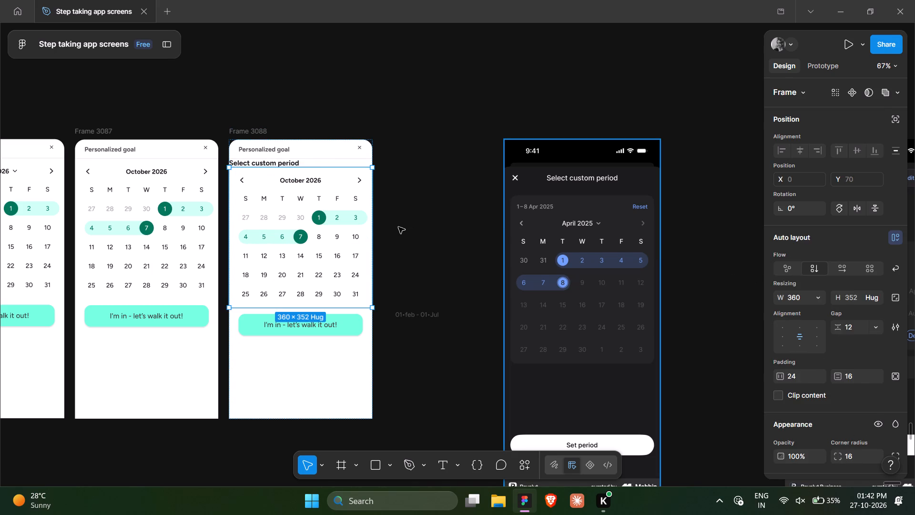
pyautogui.hotkey('shift', 'Return')
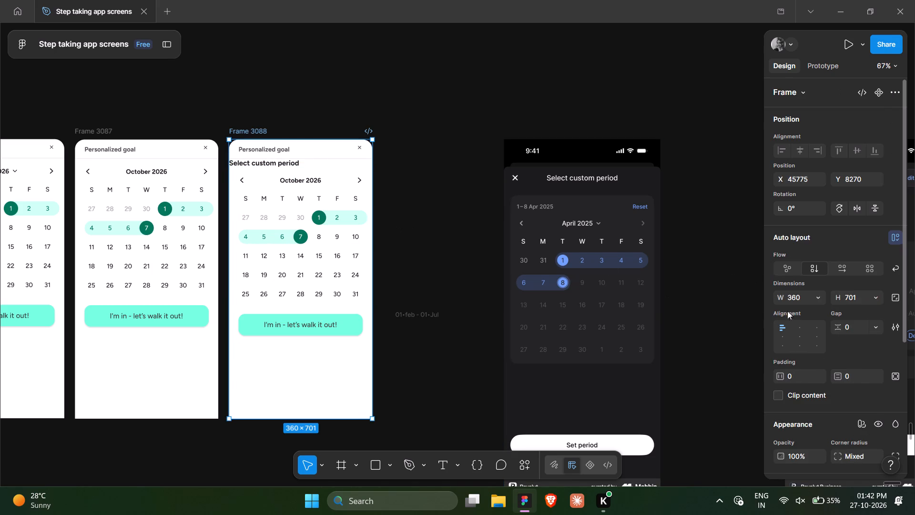
pyautogui.click(800, 328)
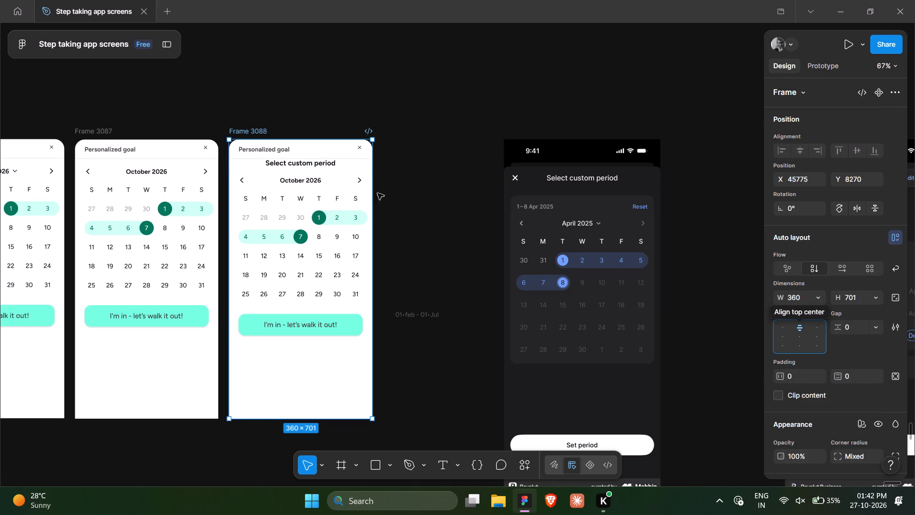
pyautogui.click(411, 239)
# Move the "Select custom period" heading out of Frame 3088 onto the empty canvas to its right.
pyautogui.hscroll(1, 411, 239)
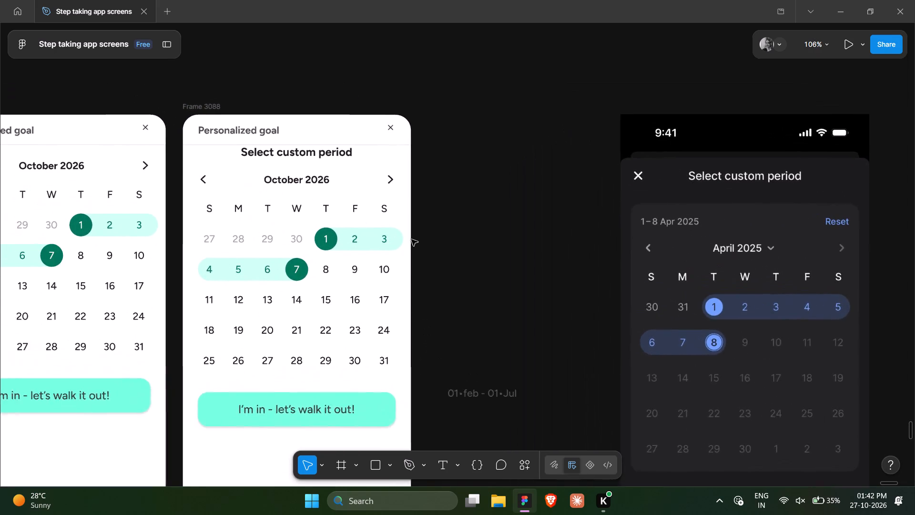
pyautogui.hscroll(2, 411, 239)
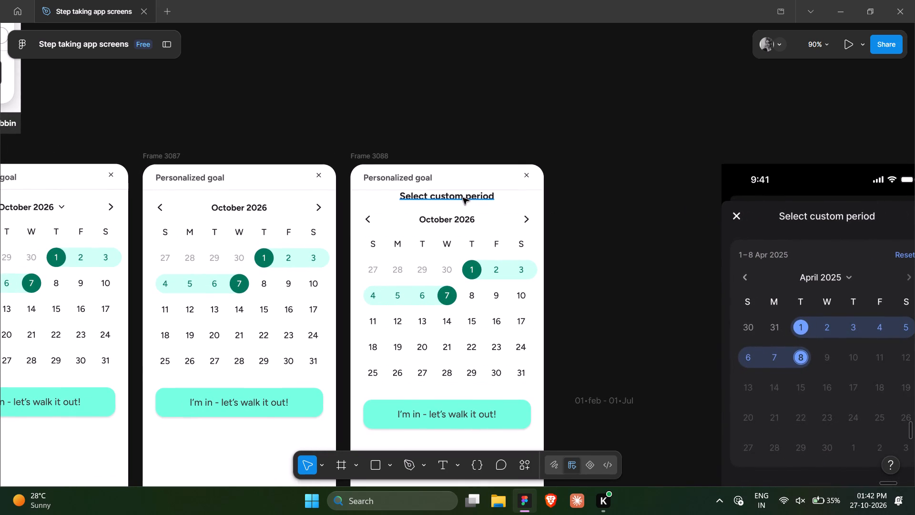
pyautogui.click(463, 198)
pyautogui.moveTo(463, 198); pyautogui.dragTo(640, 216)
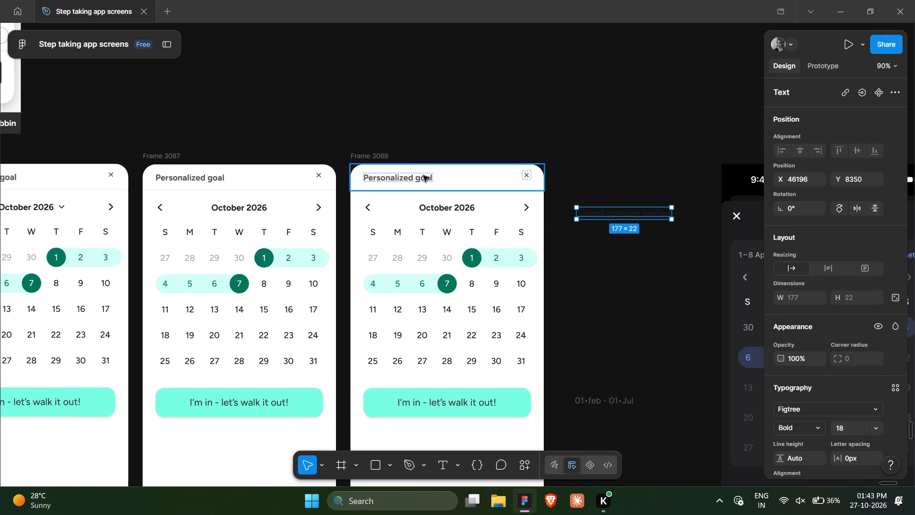
# Replace the "Personalized goal" title in Frame 3088 with the copied text "Select custom period".
pyautogui.doubleClick(617, 215)
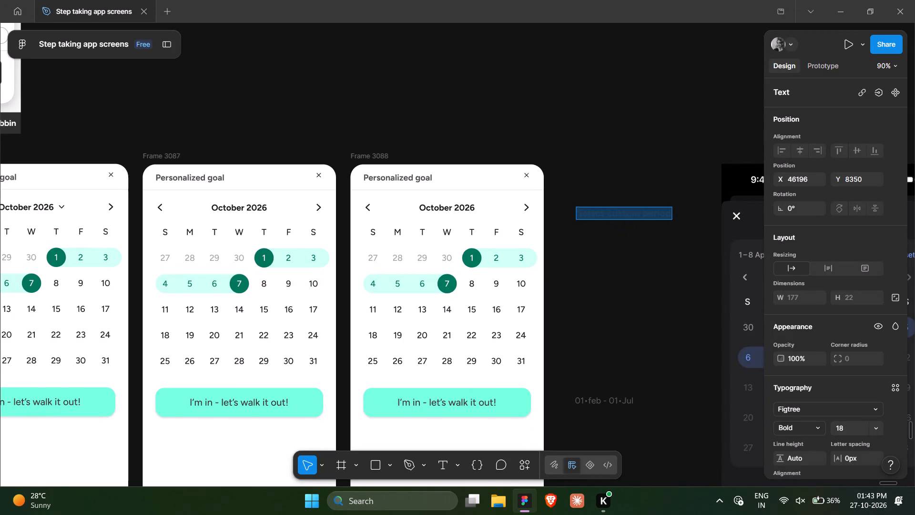
pyautogui.hotkey('ctrl', 'c')
pyautogui.moveTo(414, 179); pyautogui.dragTo(336, 176)
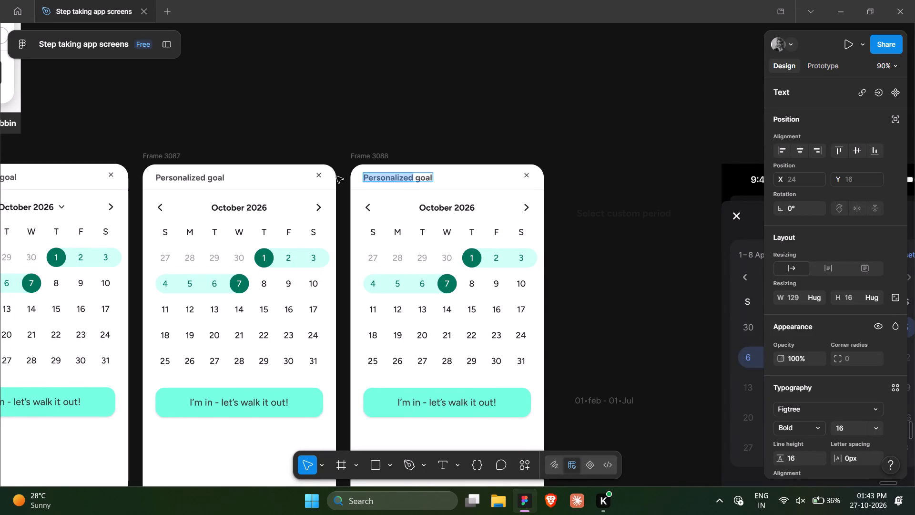
pyautogui.hotkey('ctrl', 'v')
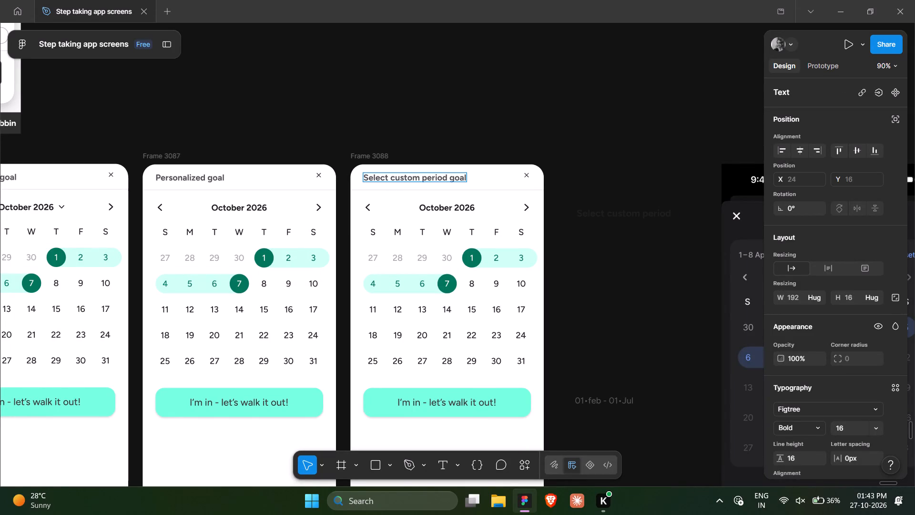
pyautogui.moveTo(447, 178); pyautogui.dragTo(482, 178)
pyautogui.press('BackSpace')
# Delete the loose "Select custom period" heading and the "01•feb - 01•Jul" date text from the canvas beside Frame 3088.
pyautogui.doubleClick(628, 219)
pyautogui.click(681, 95)
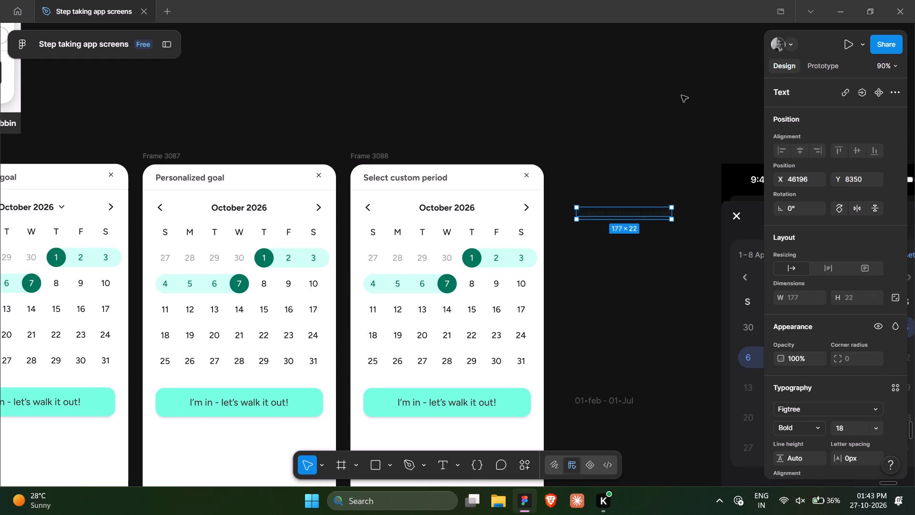
pyautogui.moveTo(681, 95); pyautogui.dragTo(620, 414)
pyautogui.press('Delete')
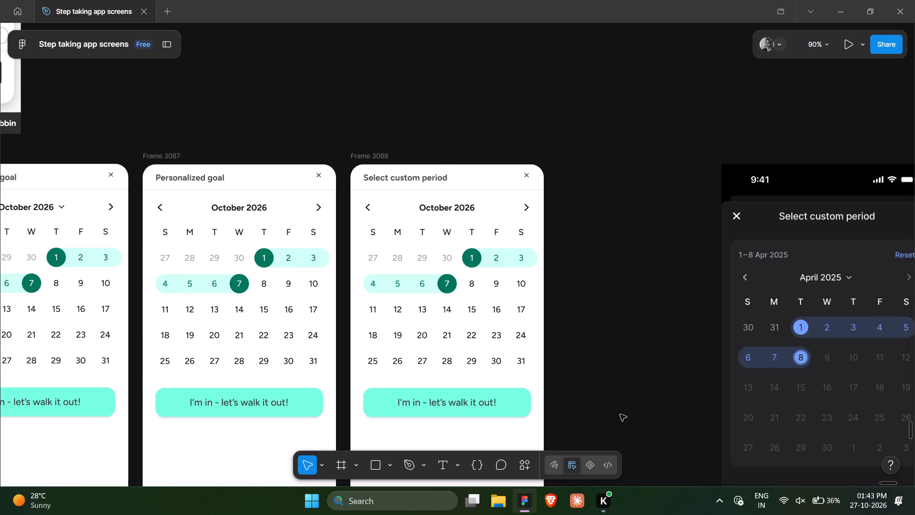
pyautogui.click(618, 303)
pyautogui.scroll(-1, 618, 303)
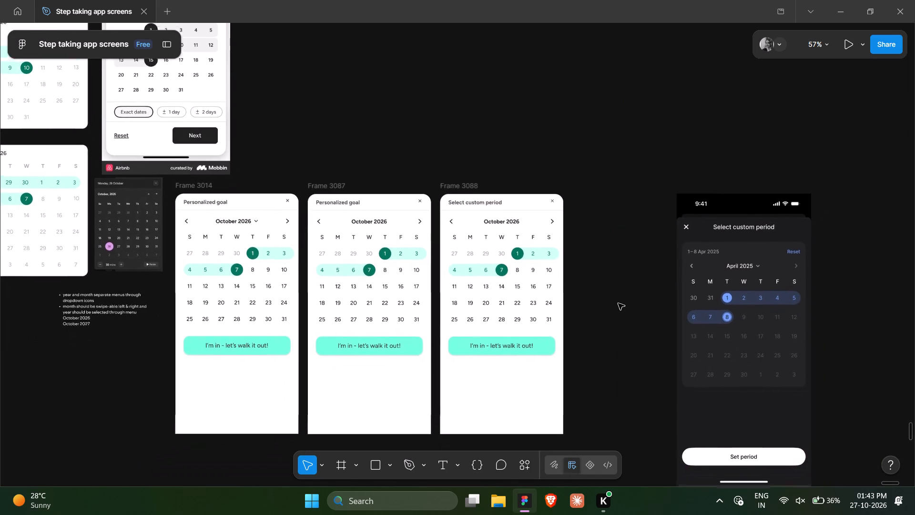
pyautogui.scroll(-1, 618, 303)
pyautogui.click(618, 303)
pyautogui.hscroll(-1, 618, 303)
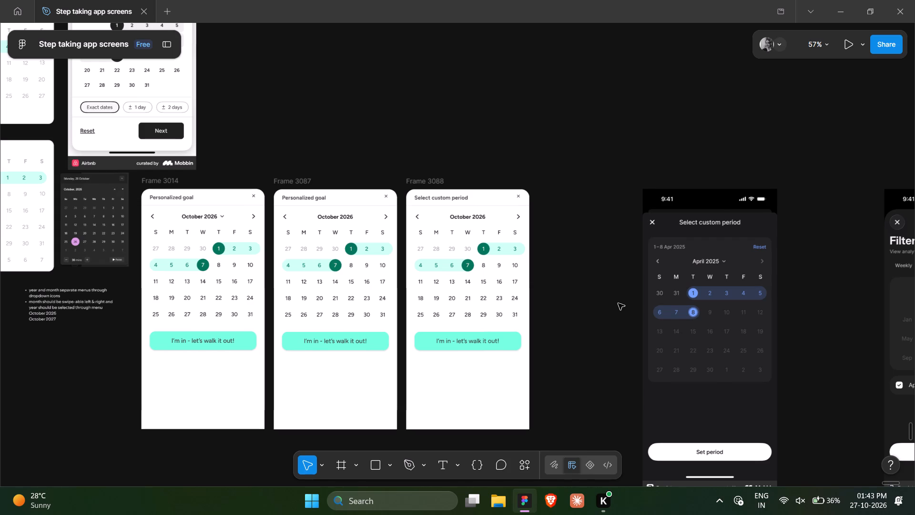
# Compare Frame 3088 with the Revolut "Select custom period" reference beside it.
pyautogui.click(561, 274)
pyautogui.hscroll(1, 561, 274)
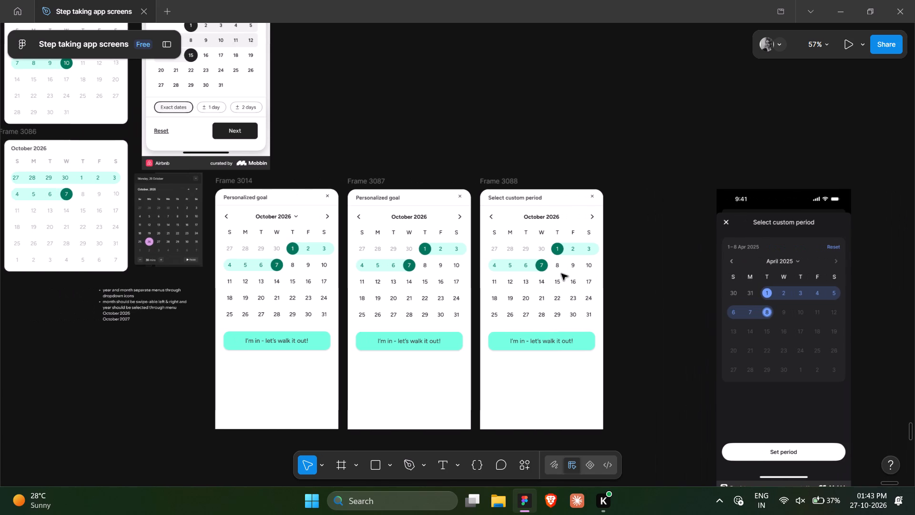
pyautogui.hscroll(-3, 561, 274)
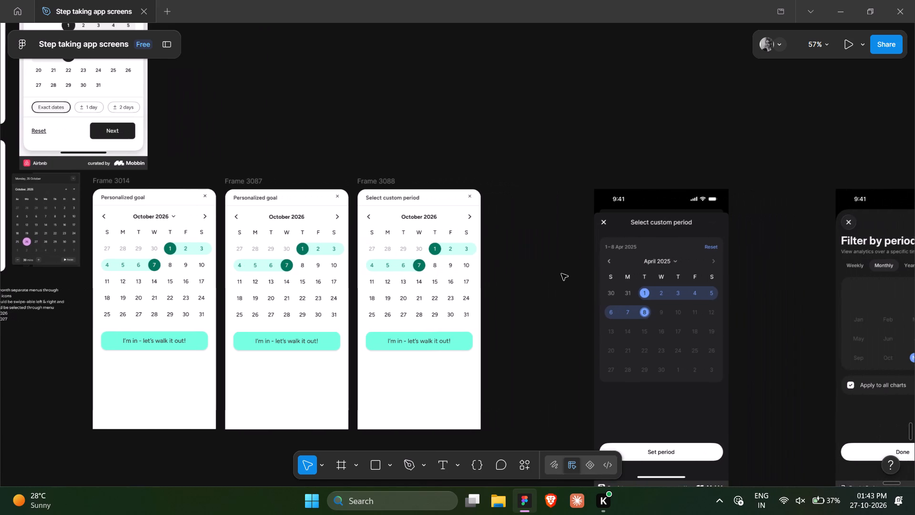
pyautogui.hscroll(-4, 561, 274)
pyautogui.hscroll(1, 561, 274)
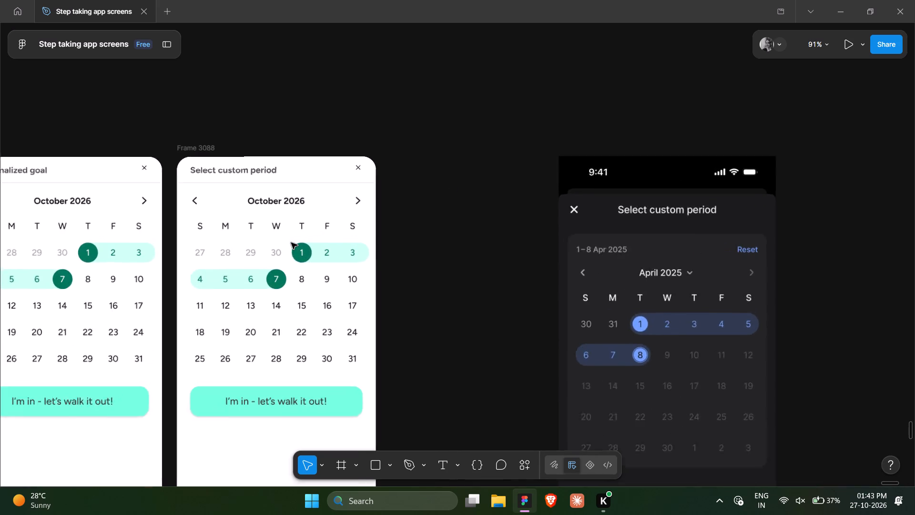
pyautogui.scroll(1, 291, 243)
pyautogui.hscroll(2, 291, 243)
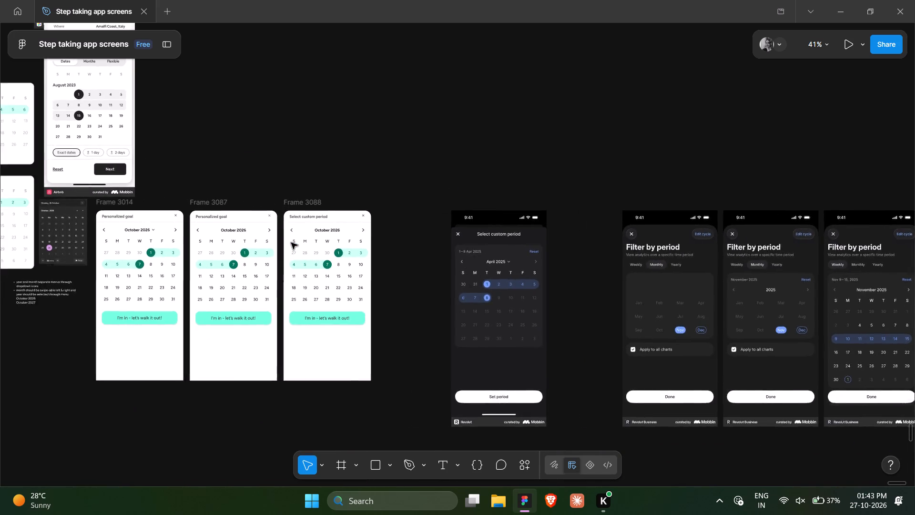
# Look through the app's other screens for an existing chip-style element to reuse in Frame 3088.
pyautogui.hscroll(3, 291, 243)
pyautogui.scroll(4, 291, 243)
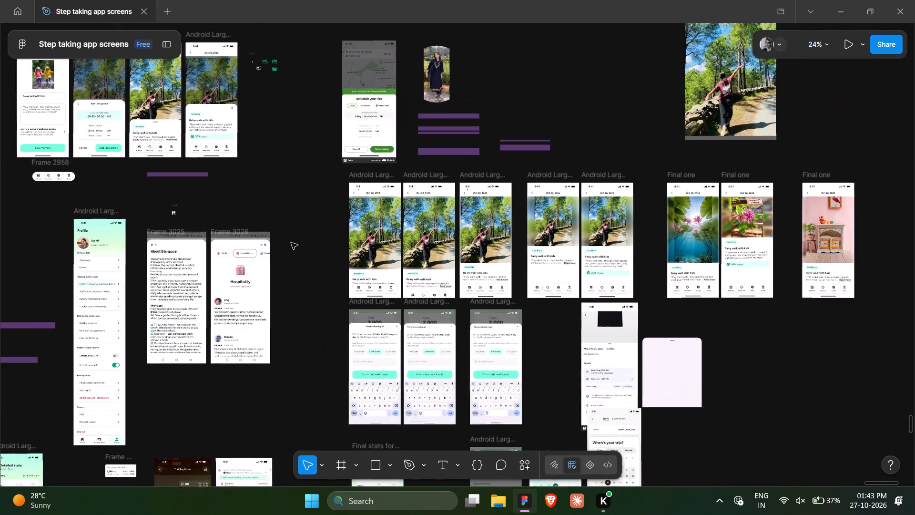
pyautogui.hscroll(1, 294, 361)
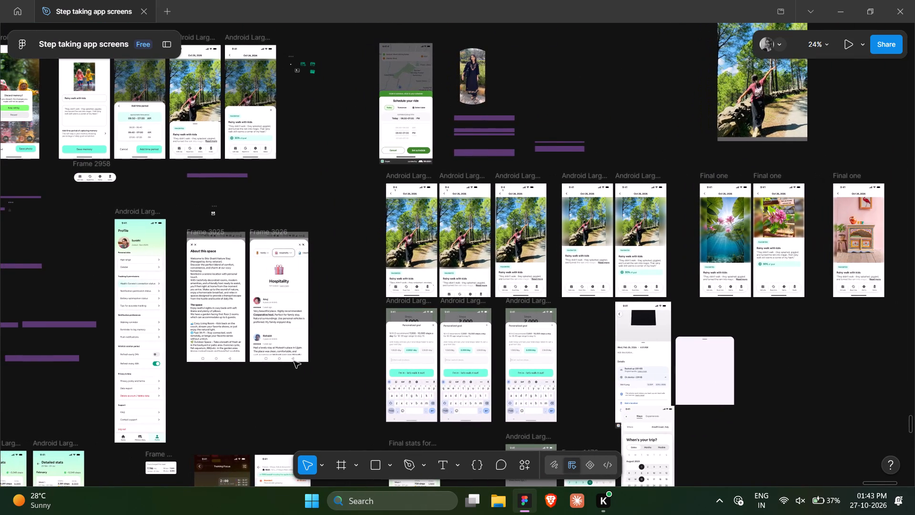
pyautogui.hscroll(-3, 294, 361)
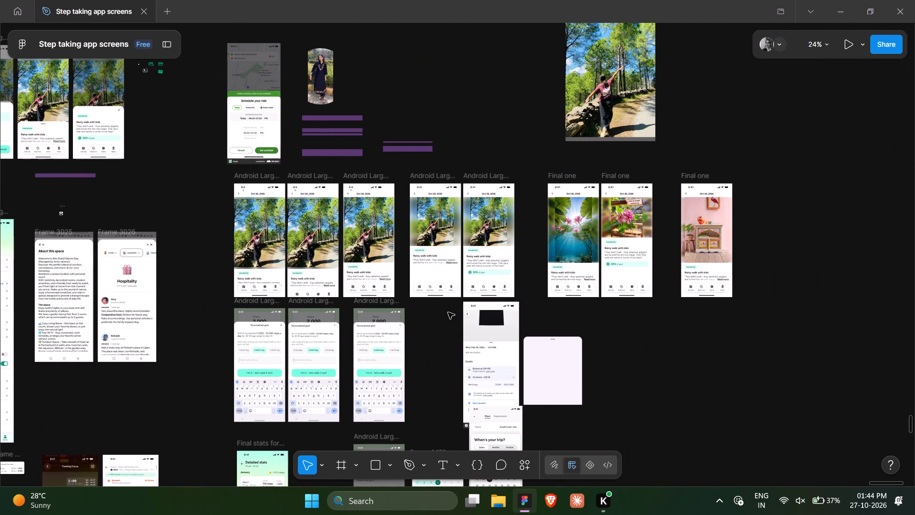
pyautogui.keyDown('ctrl'); pyautogui.click(614, 241); pyautogui.keyUp('ctrl')
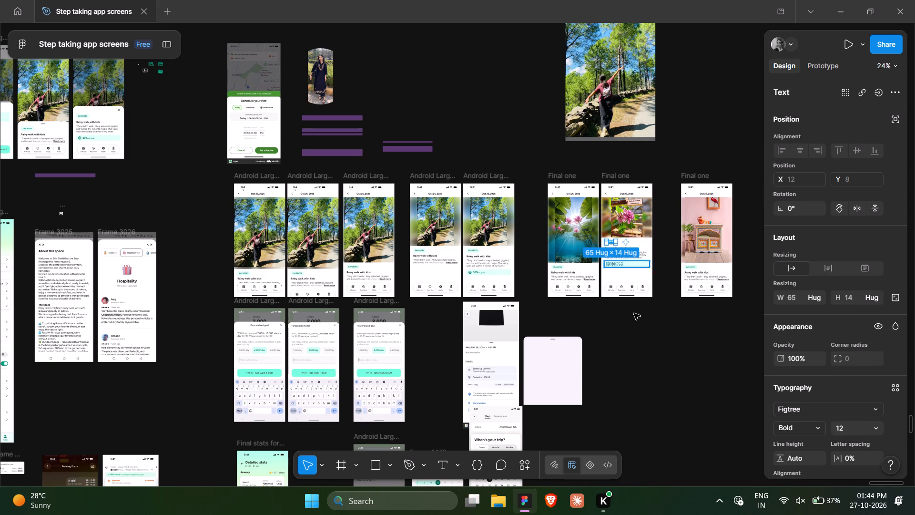
pyautogui.click(638, 330)
pyautogui.hscroll(6, 638, 330)
pyautogui.scroll(-1, 638, 330)
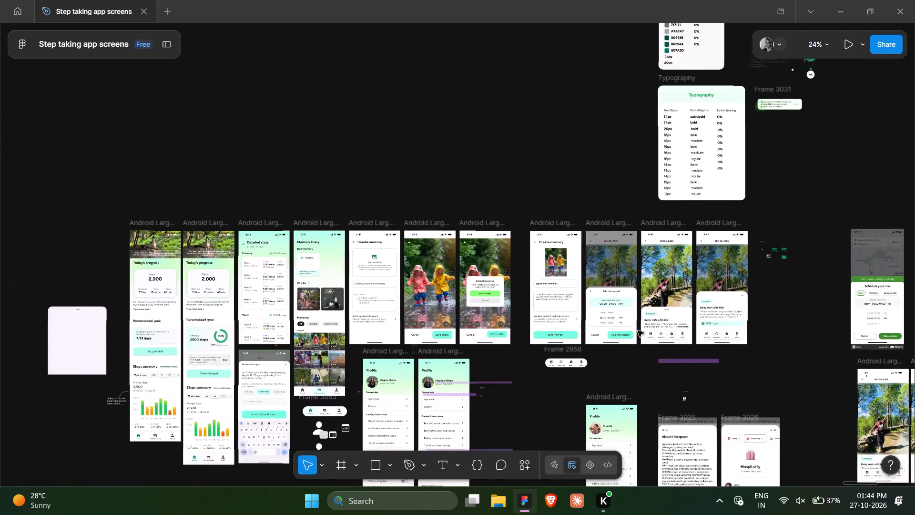
pyautogui.scroll(-1, 638, 330)
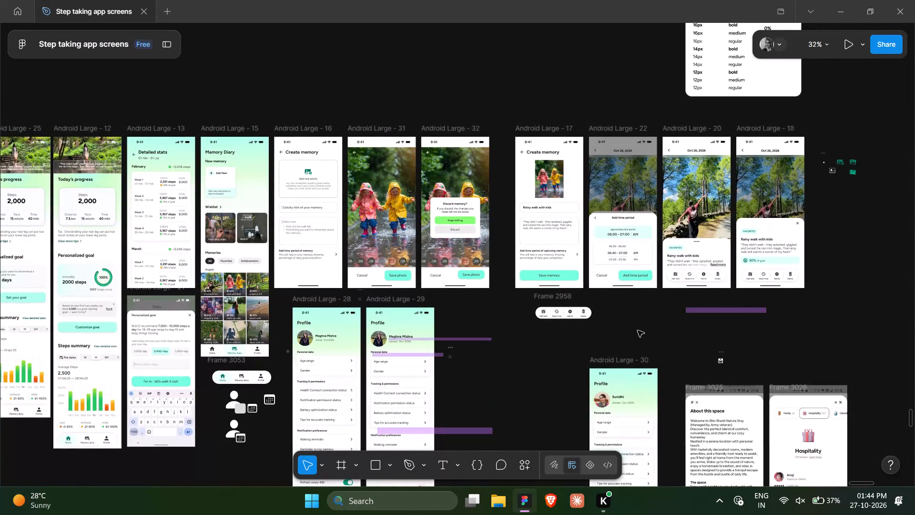
pyautogui.hscroll(4, 638, 330)
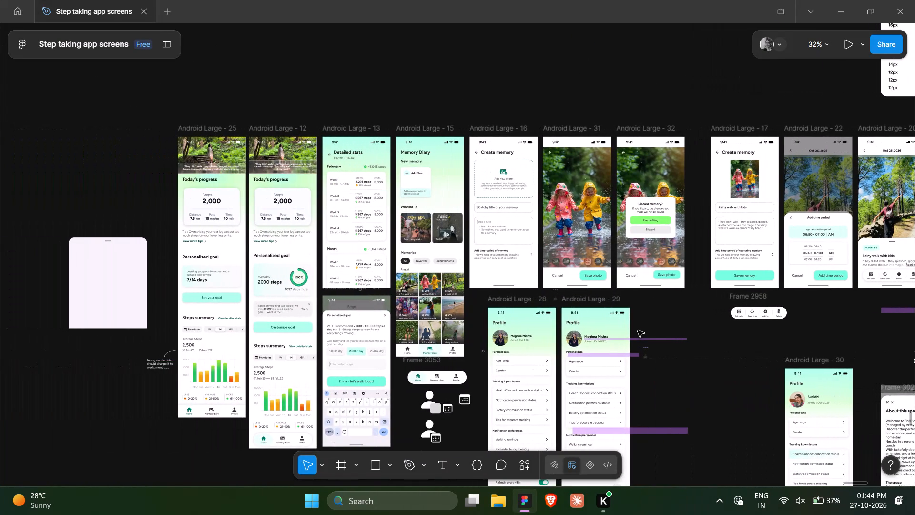
pyautogui.scroll(-1, 638, 330)
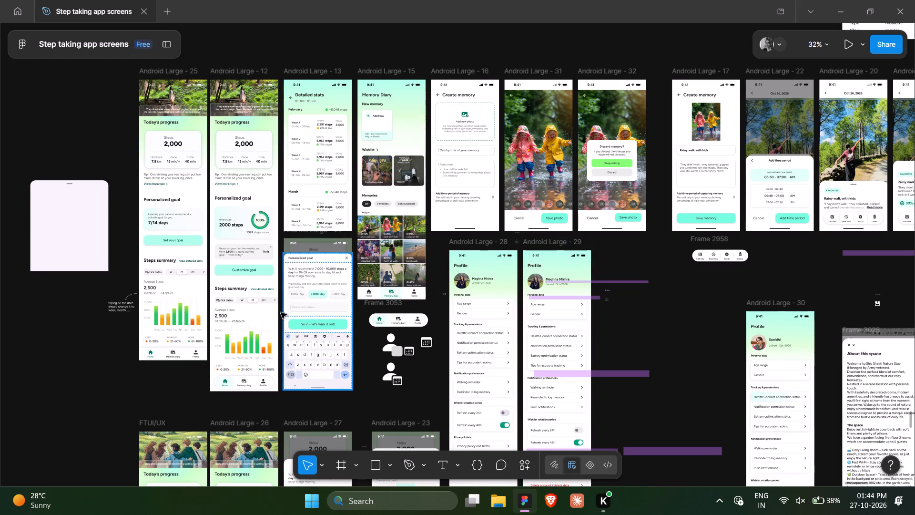
pyautogui.scroll(1, 184, 283)
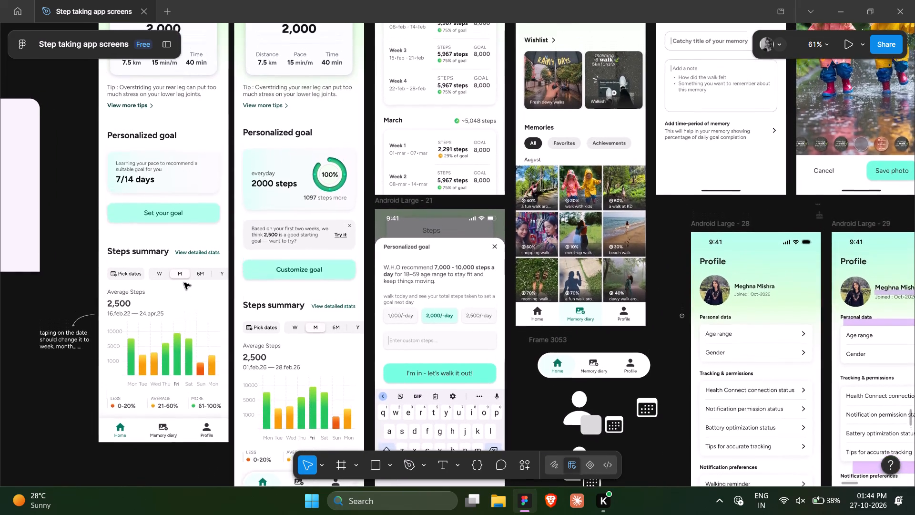
pyautogui.scroll(1, 184, 283)
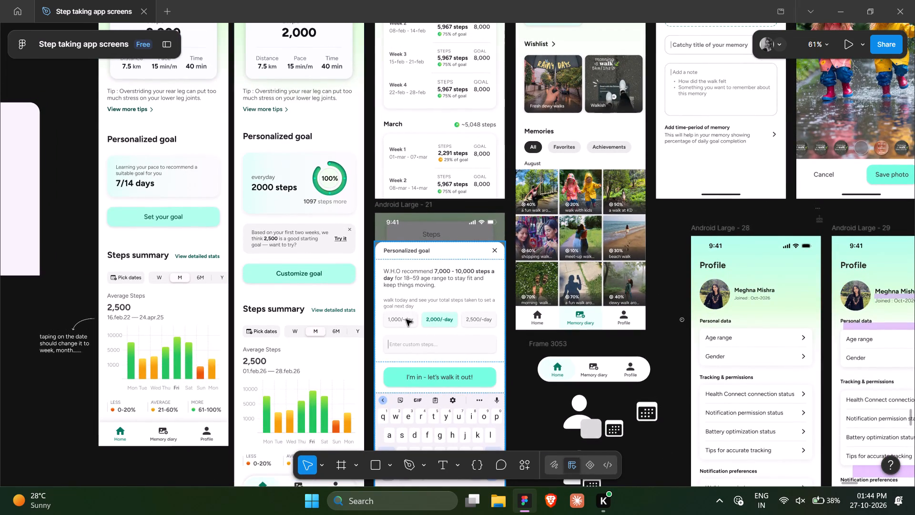
# Copy the "1,000/-day" chip frame from the Personalized goal sheet in Android Large - 21 onto the empty canvas near Frame 3088.
pyautogui.keyDown('ctrl'); pyautogui.click(406, 319); pyautogui.keyUp('ctrl')
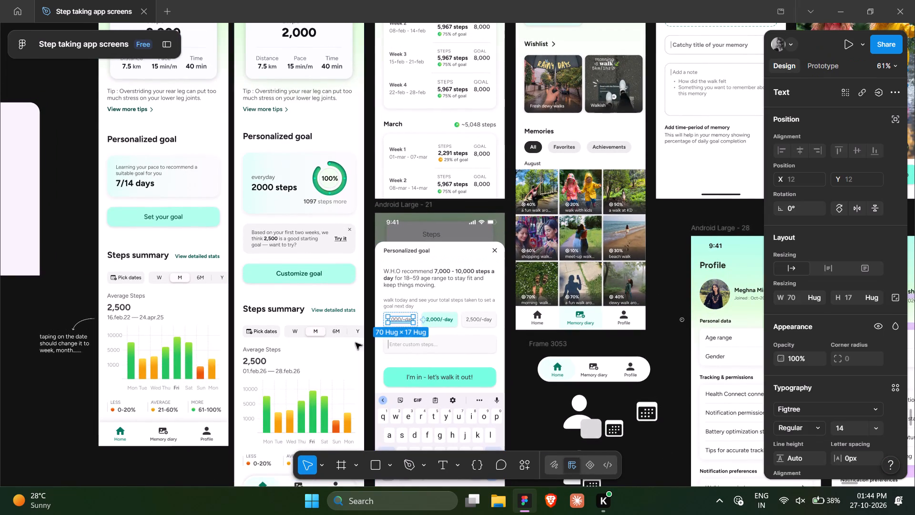
pyautogui.keyDown('ctrl'); pyautogui.click(293, 333); pyautogui.keyUp('ctrl')
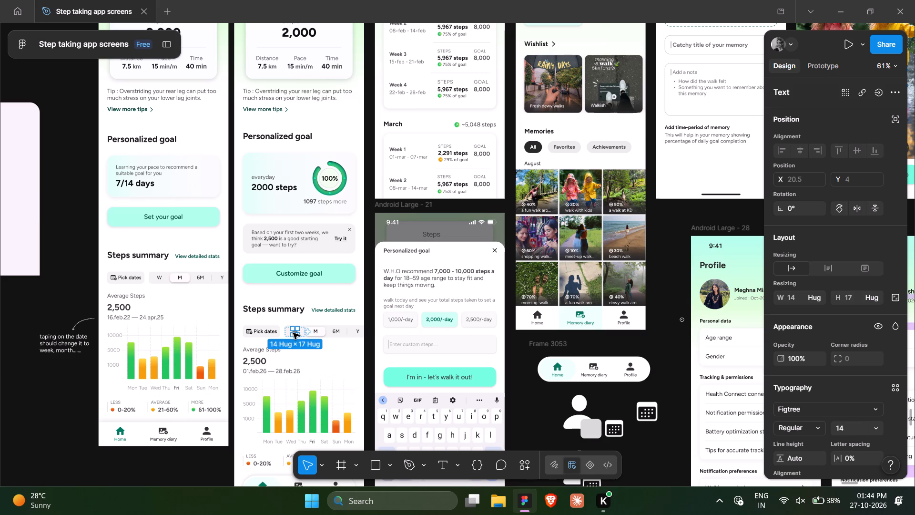
pyautogui.keyDown('ctrl'); pyautogui.click(401, 318); pyautogui.keyUp('ctrl')
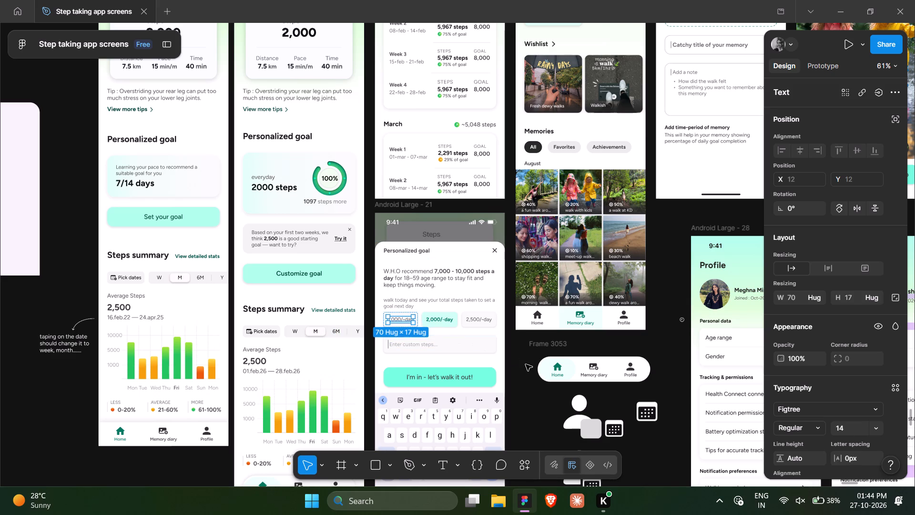
pyautogui.hotkey('shift', 'Return')
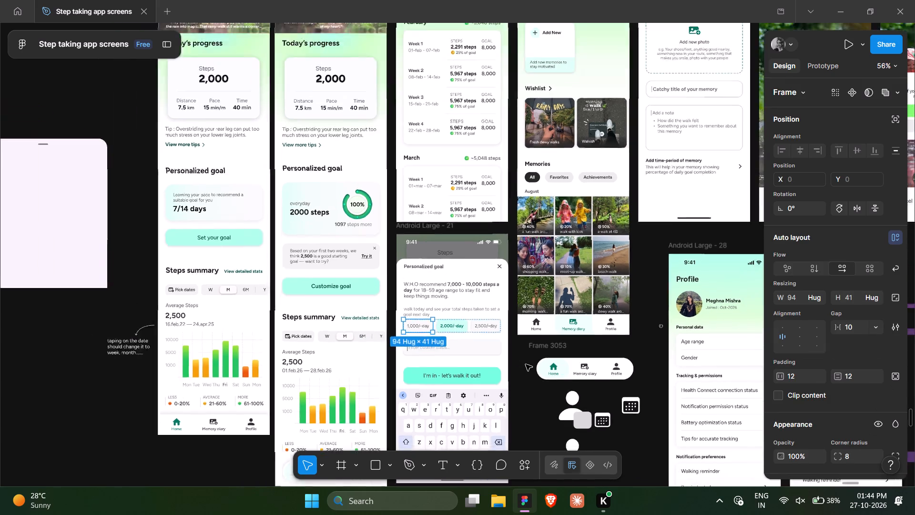
pyautogui.hscroll(-4, 526, 364)
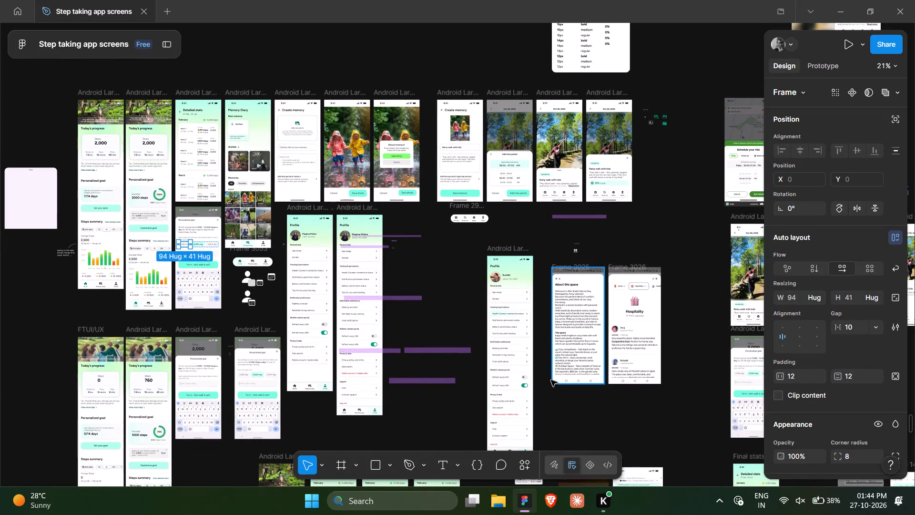
pyautogui.hotkey('ctrl', 'c')
pyautogui.hscroll(-6, 551, 380)
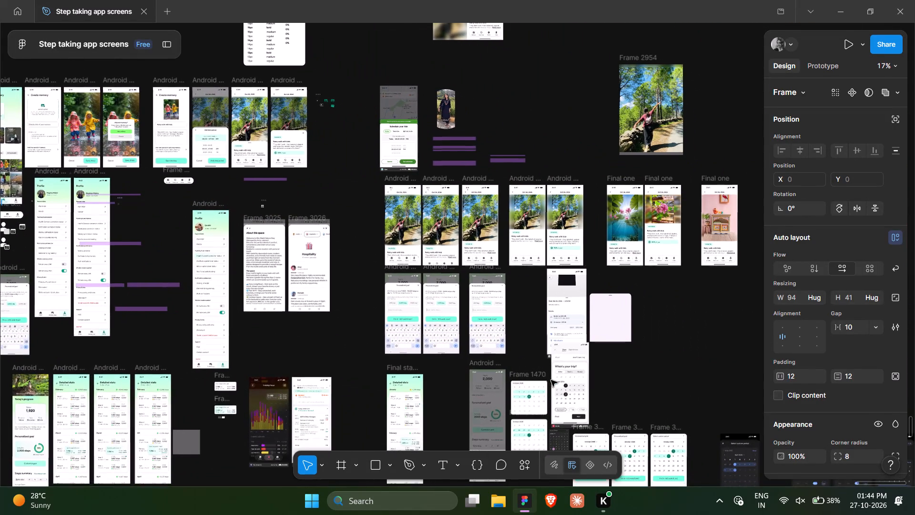
pyautogui.hscroll(-4, 551, 380)
pyautogui.scroll(-1, 551, 380)
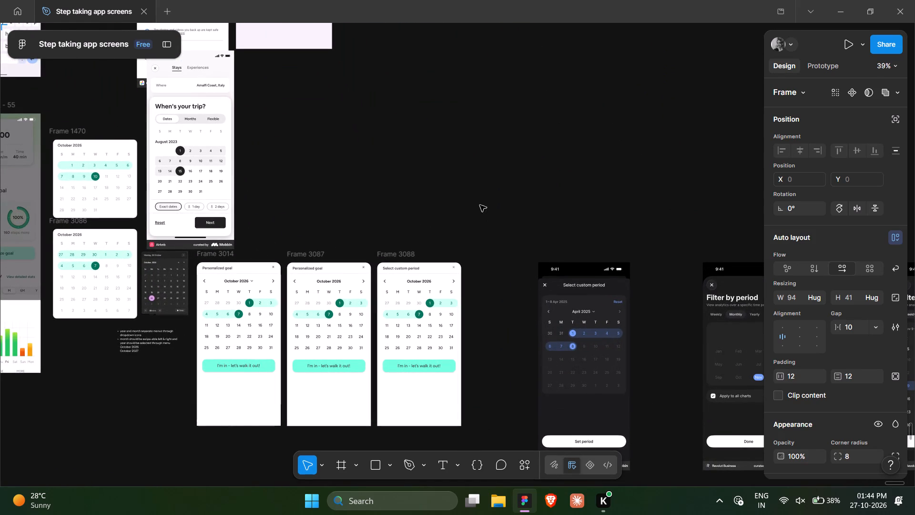
pyautogui.click(445, 219)
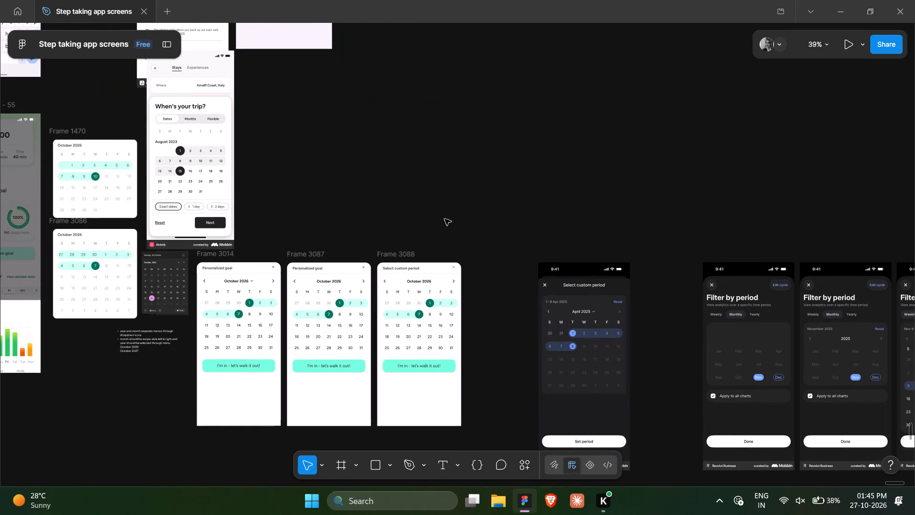
pyautogui.hotkey('ctrl', 'v')
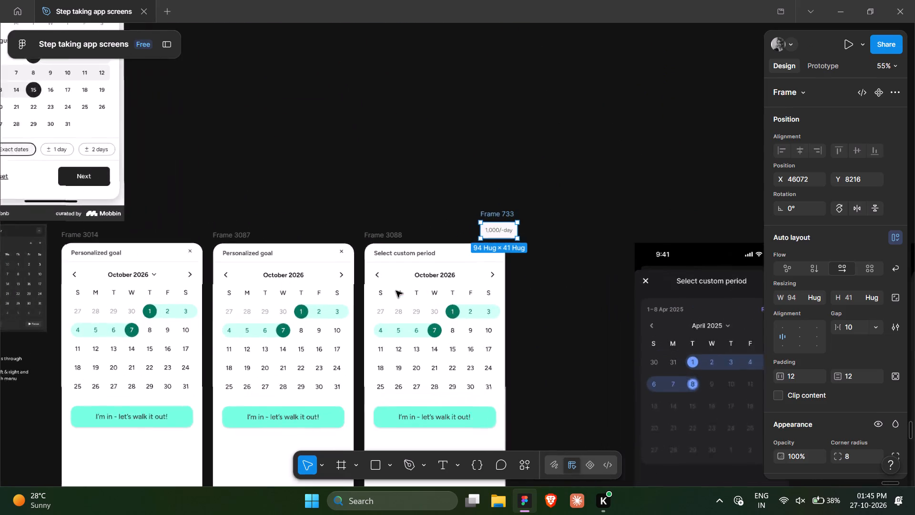
# Move the pasted "1,000/-day" chip into Frame 3088, between the "Select custom period" header and the October 2026 row.
pyautogui.hscroll(2, 396, 291)
pyautogui.scroll(-1, 396, 291)
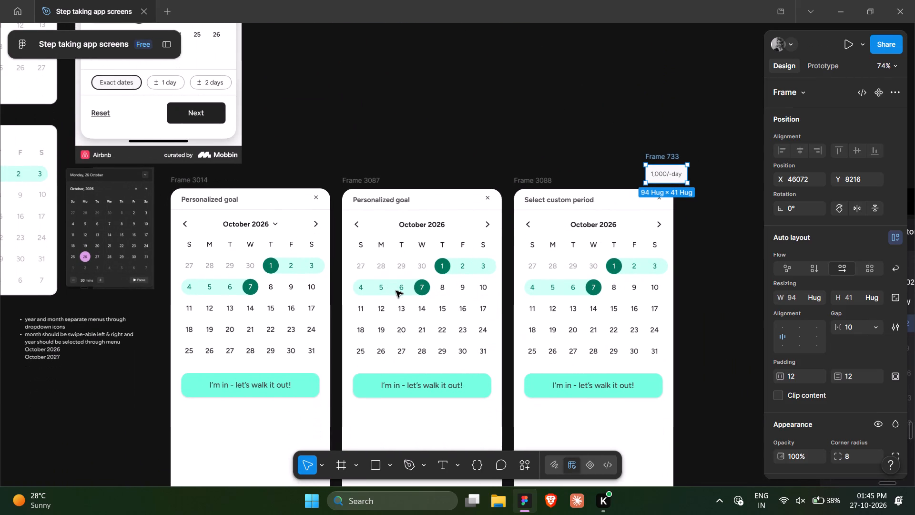
pyautogui.hscroll(-1, 396, 291)
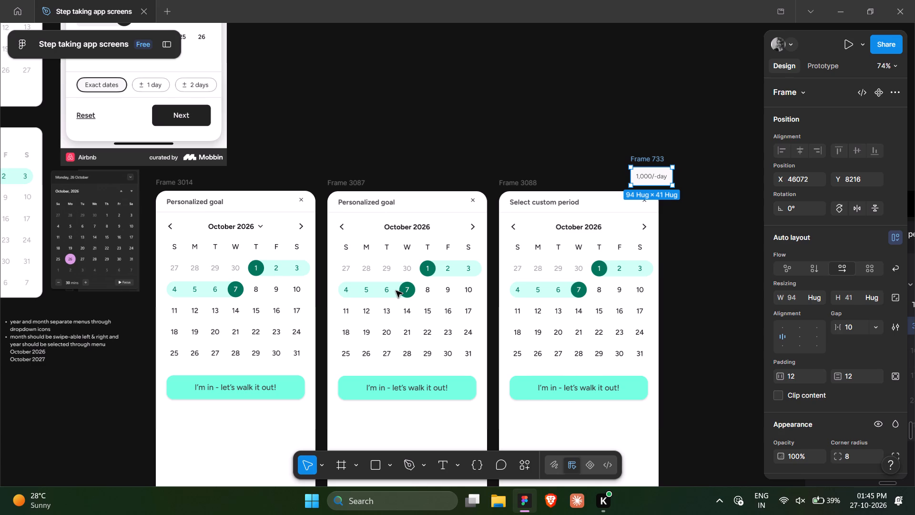
pyautogui.moveTo(643, 155); pyautogui.dragTo(637, 161)
pyautogui.moveTo(637, 161); pyautogui.dragTo(550, 214)
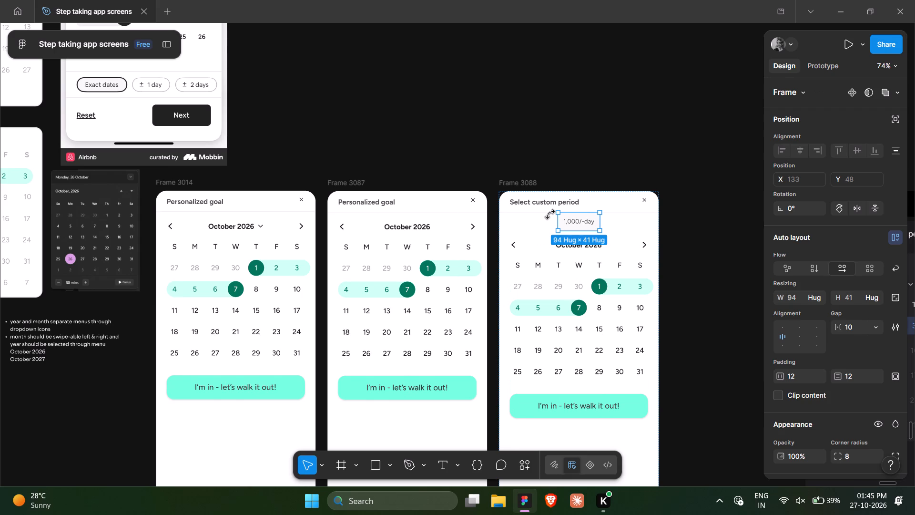
# Duplicate the "1,000/-day" chip in Frame 3088 and wrap both chips in a horizontal auto layout.
pyautogui.hscroll(-1, 578, 226)
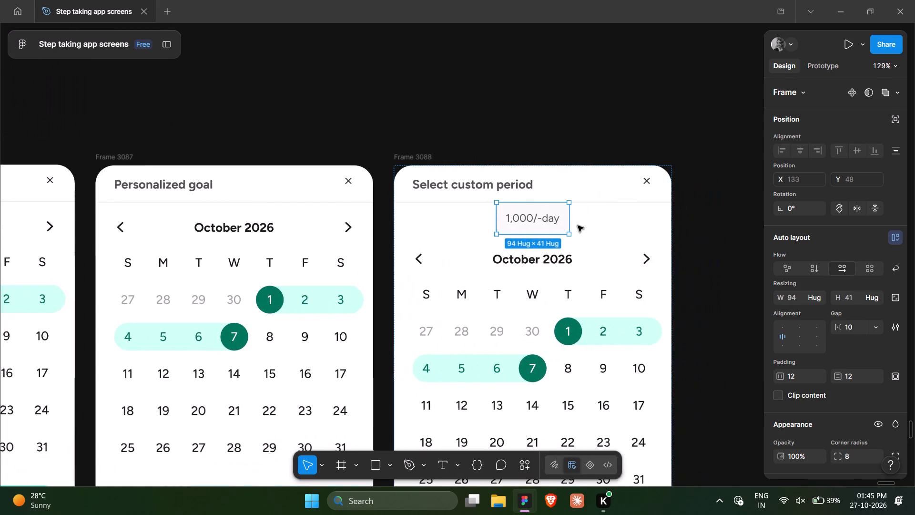
pyautogui.hscroll(-1, 578, 226)
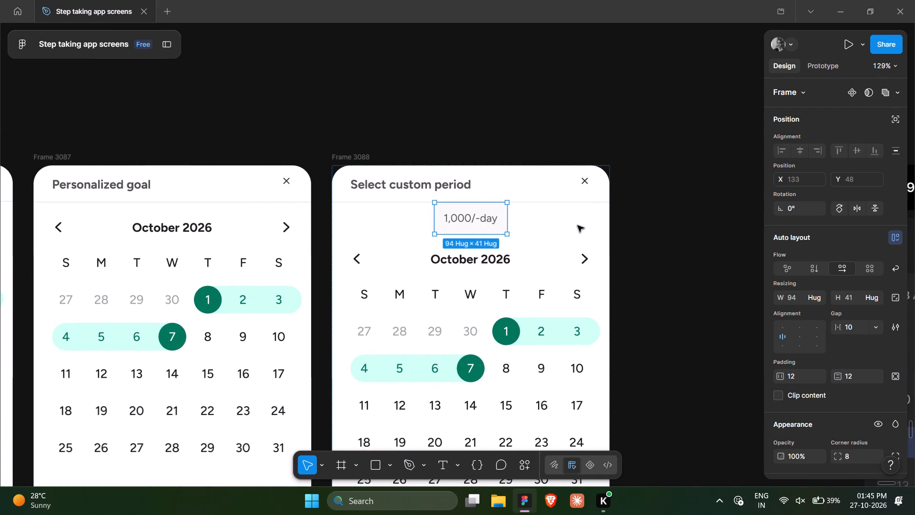
pyautogui.hotkey('ctrl', 'd')
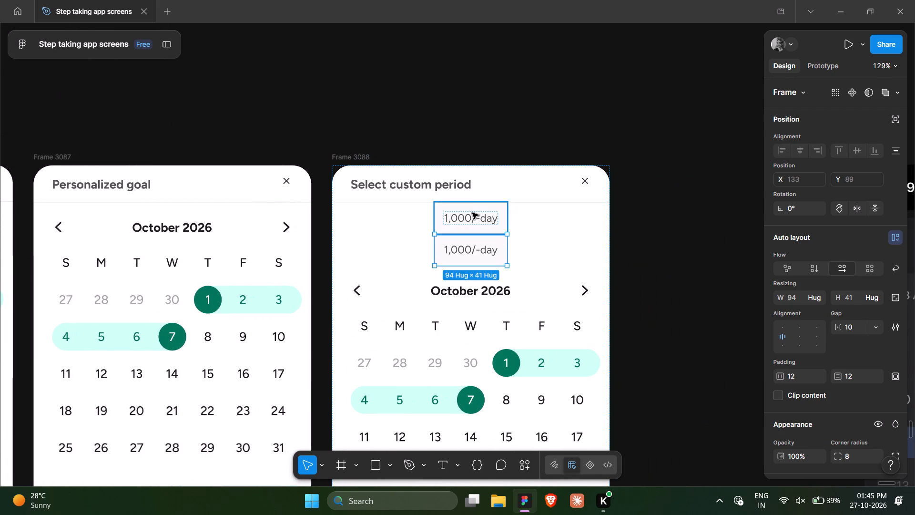
pyautogui.keyDown('shift'); pyautogui.click(472, 213); pyautogui.keyUp('shift')
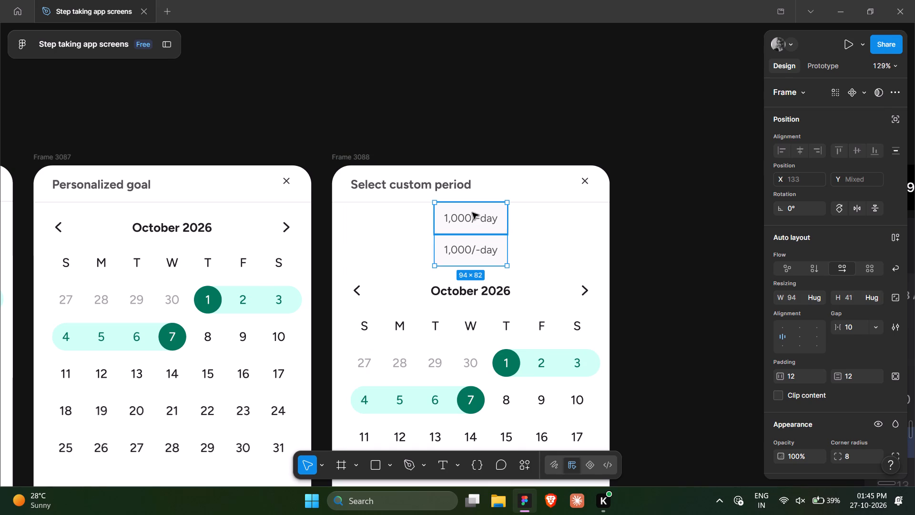
pyautogui.hotkey('shift', 'a')
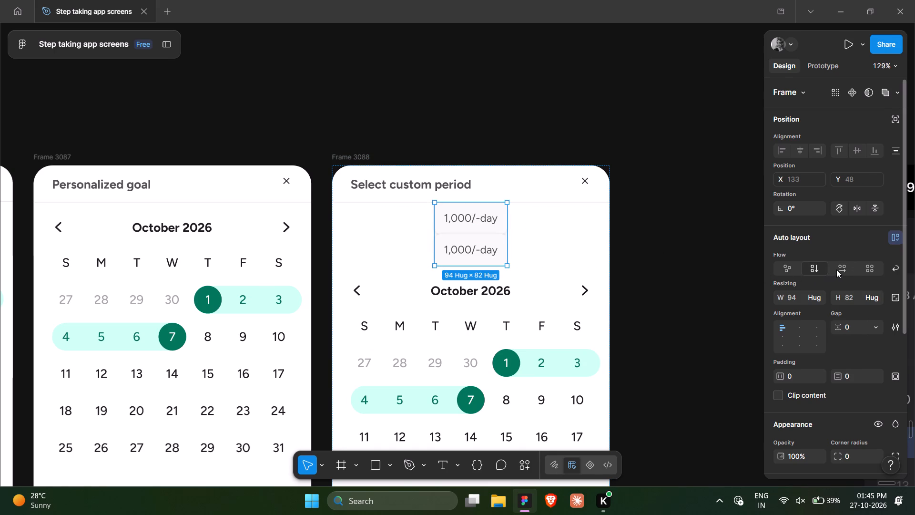
pyautogui.click(837, 269)
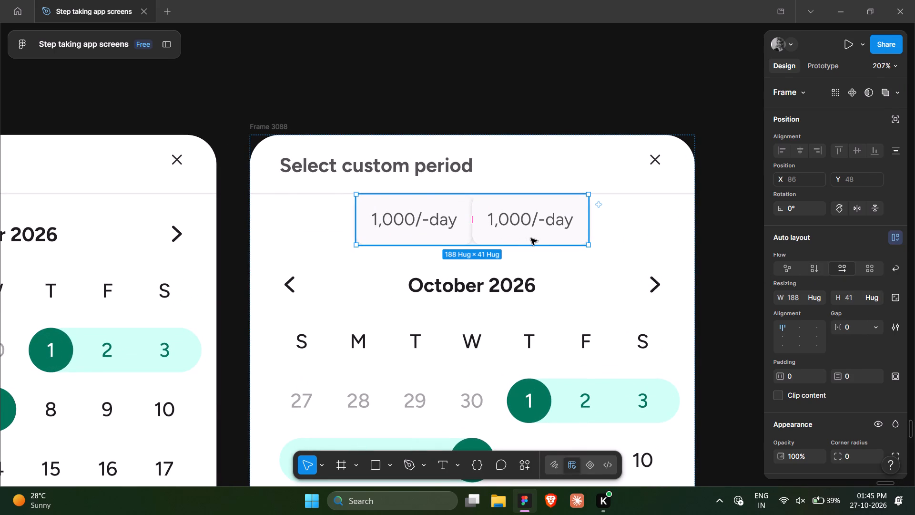
# Give the row of two "1,000/-day" chips a vertical padding of 8 and a gap of 12, after trying a gap of 16.
pyautogui.click(853, 329)
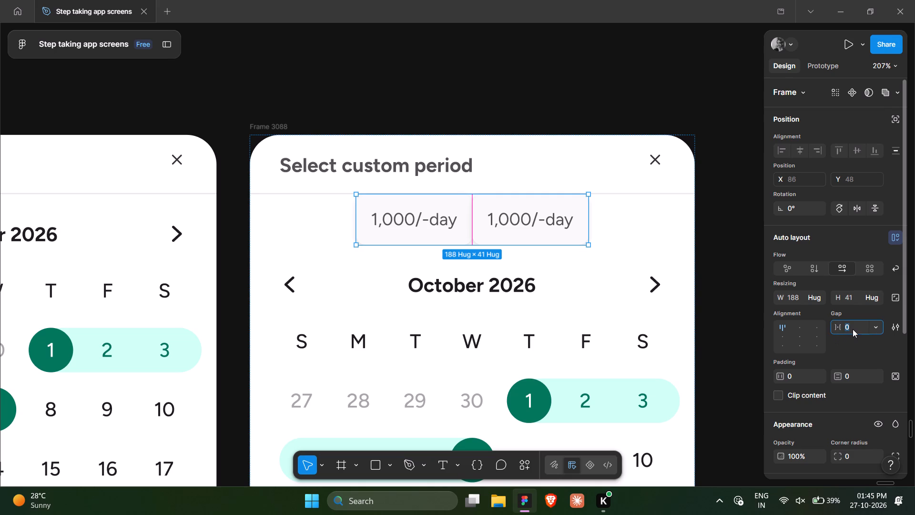
pyautogui.write('16')
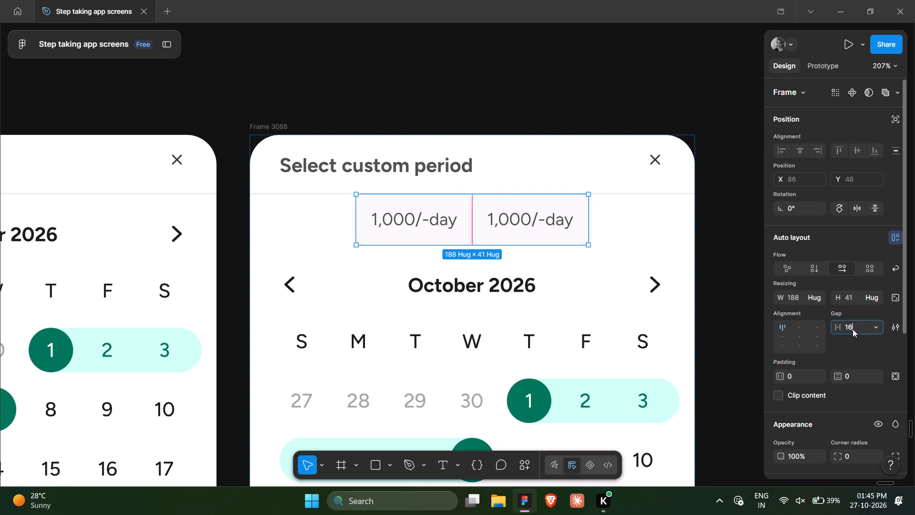
pyautogui.click(853, 340)
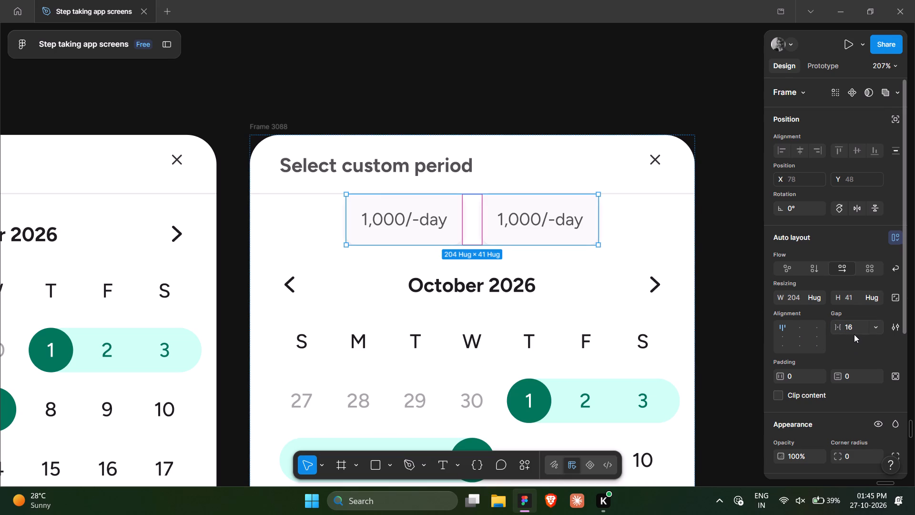
pyautogui.click(857, 381)
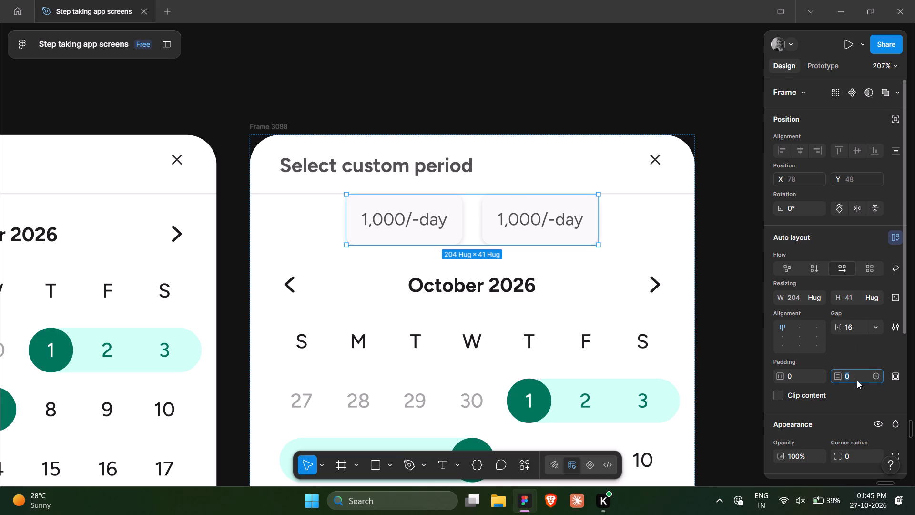
pyautogui.press('8')
pyautogui.click(855, 342)
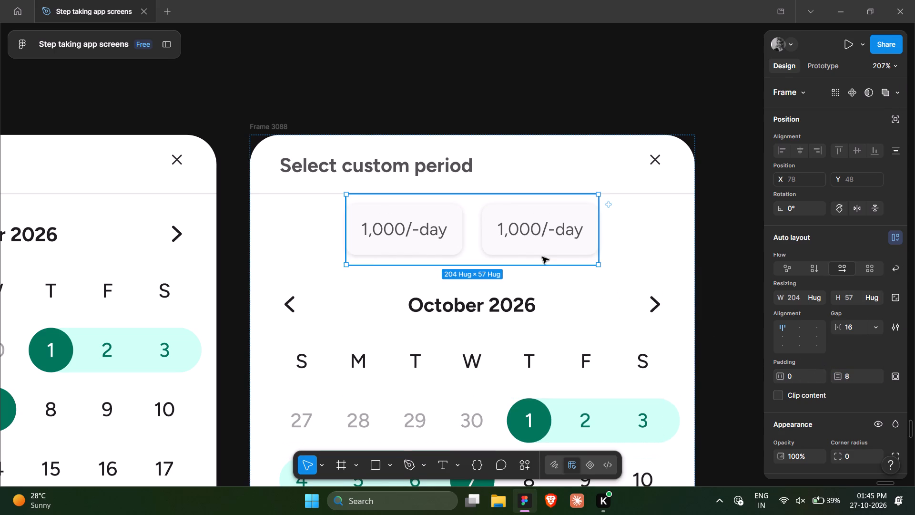
pyautogui.click(858, 329)
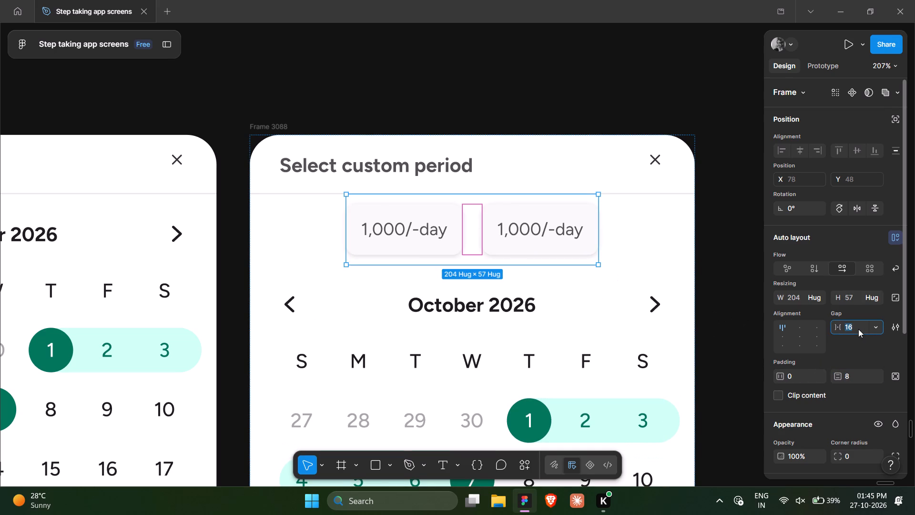
pyautogui.press('Down')
pyautogui.press('Down')
pyautogui.press('Down')
pyautogui.press('Down')
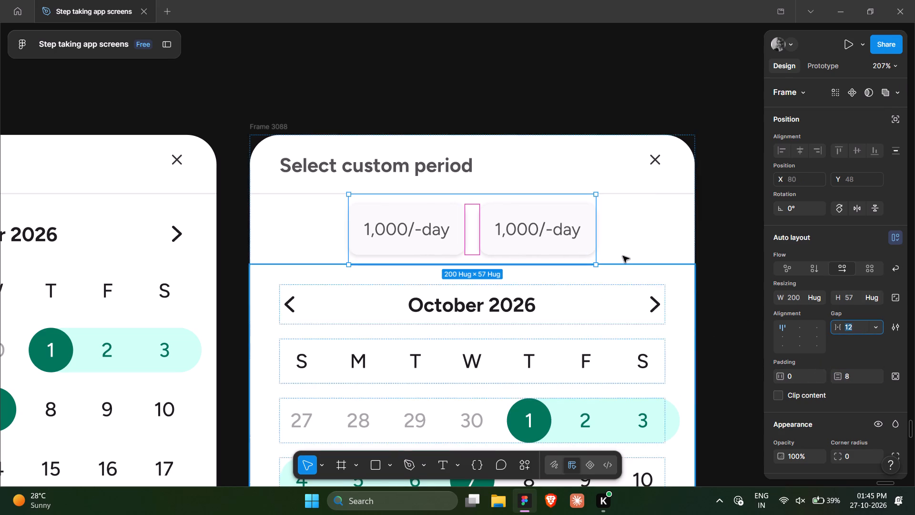
pyautogui.click(722, 315)
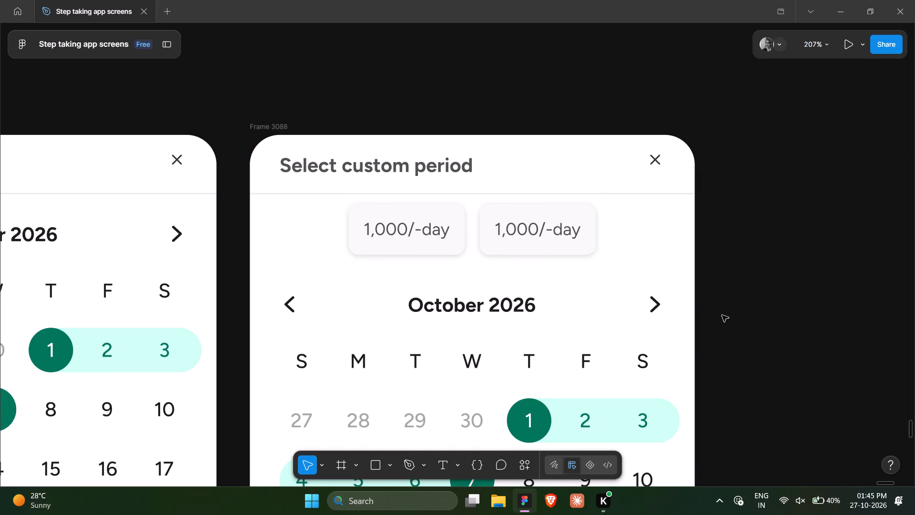
# Set Frame 3088's auto layout alignment to top left.
pyautogui.click(481, 229)
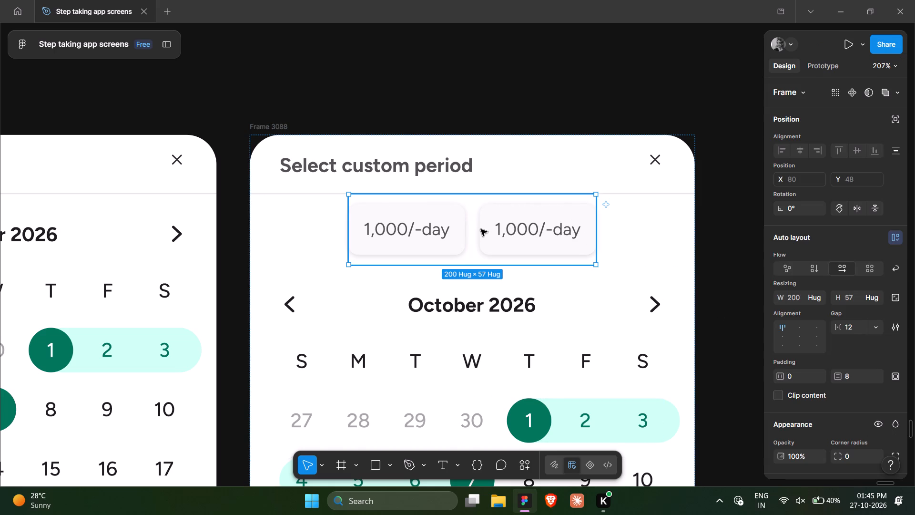
pyautogui.scroll(-1, 547, 299)
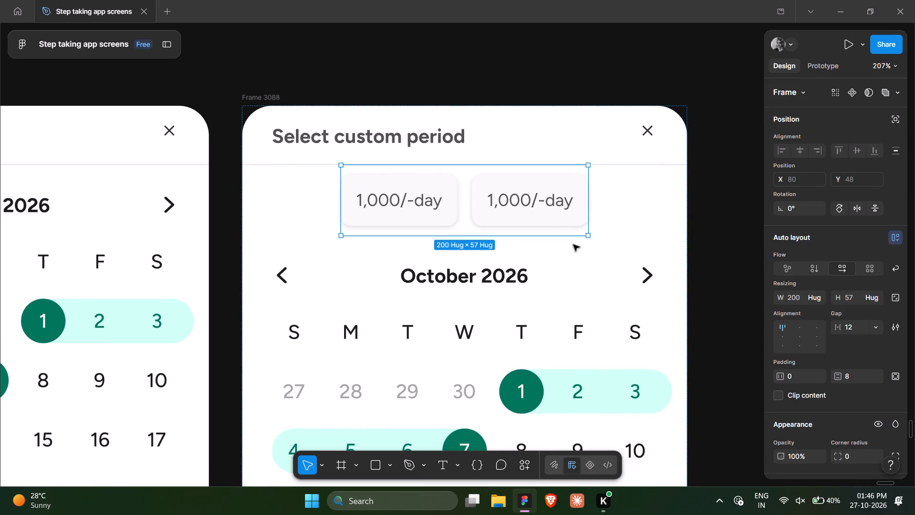
pyautogui.click(260, 100)
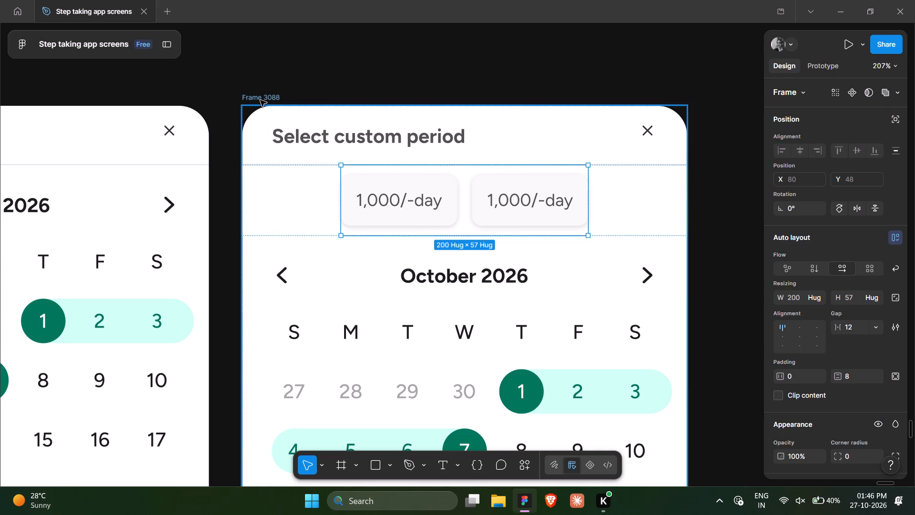
pyautogui.click(785, 331)
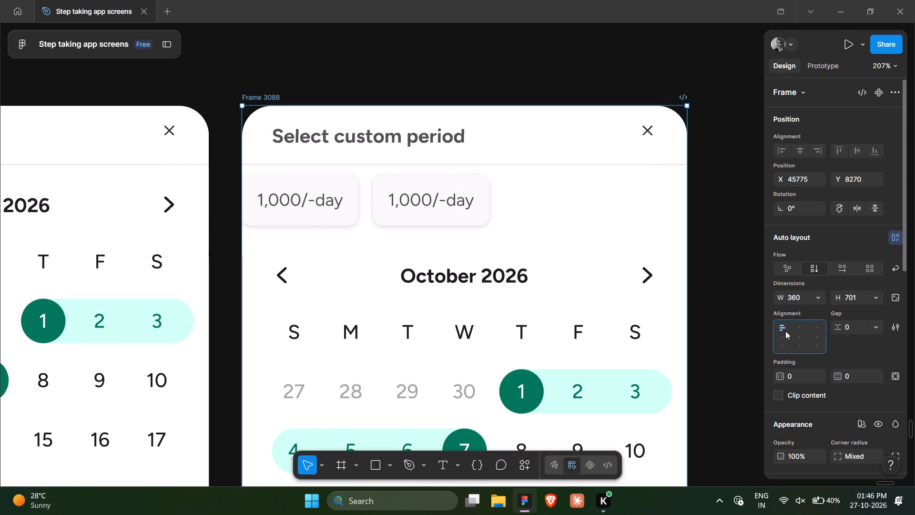
# Set the chip row's horizontal padding to 24.
pyautogui.click(421, 203)
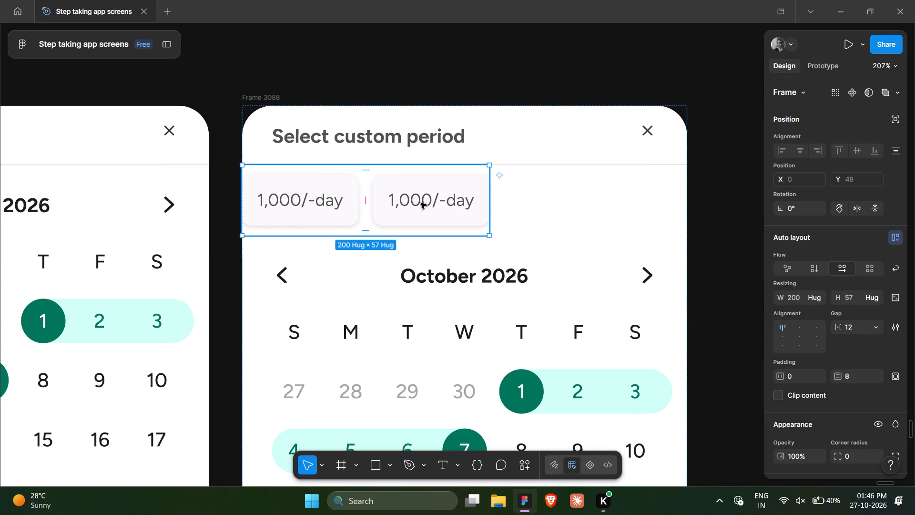
pyautogui.click(794, 378)
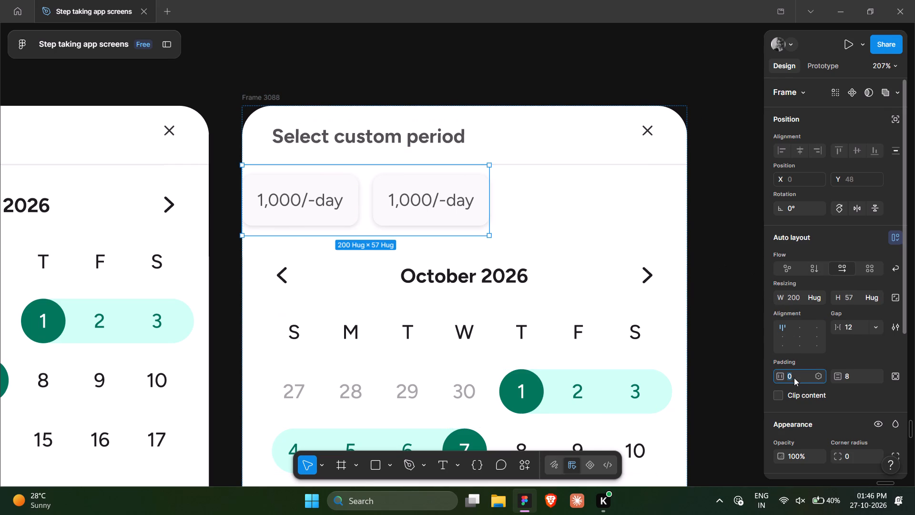
pyautogui.write('24')
pyautogui.click(842, 350)
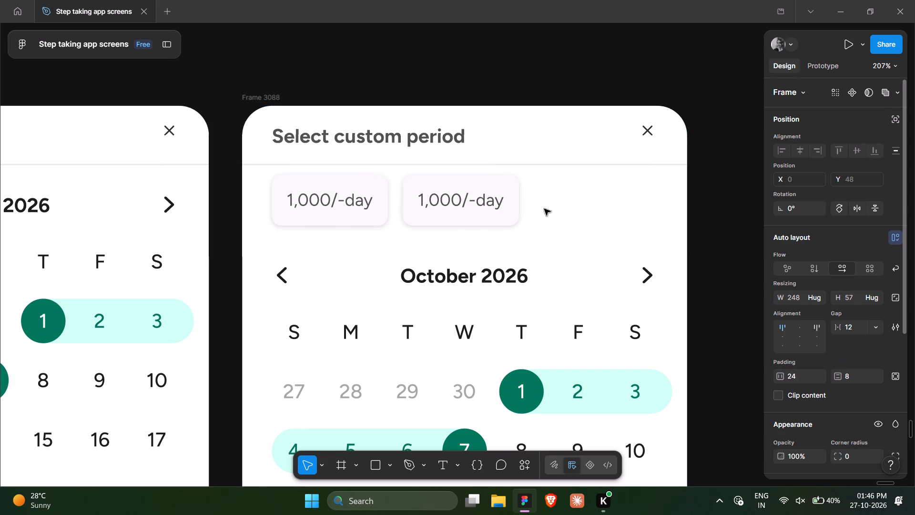
# Remove the drop shadow from both "1,000/-day" chips in the row.
pyautogui.press('Return')
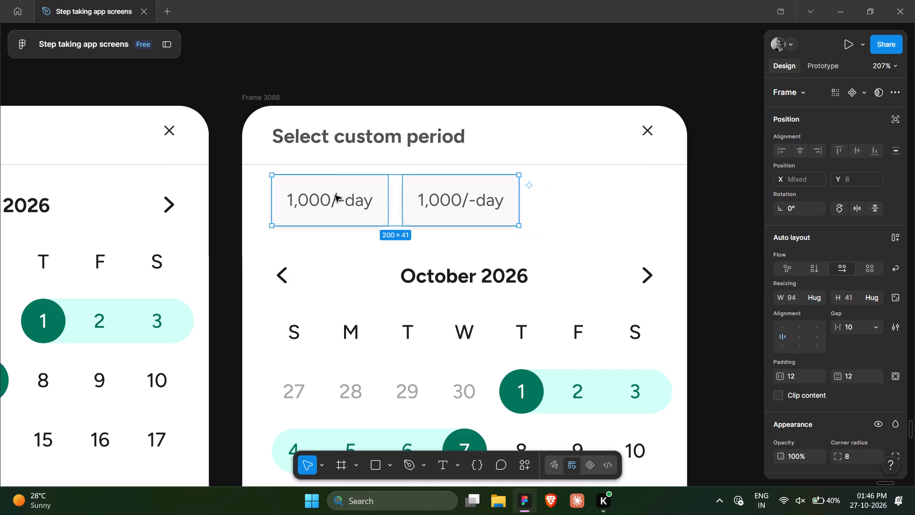
pyautogui.scroll(-6, 787, 445)
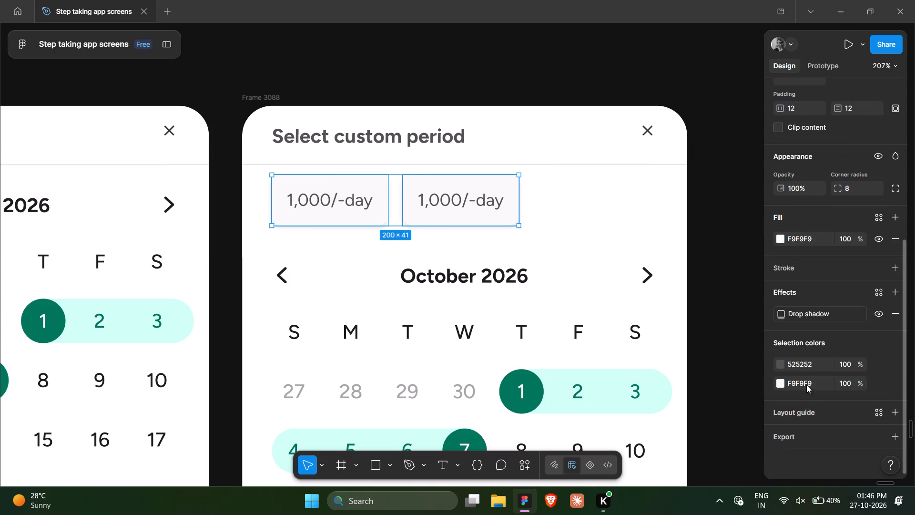
pyautogui.click(889, 315)
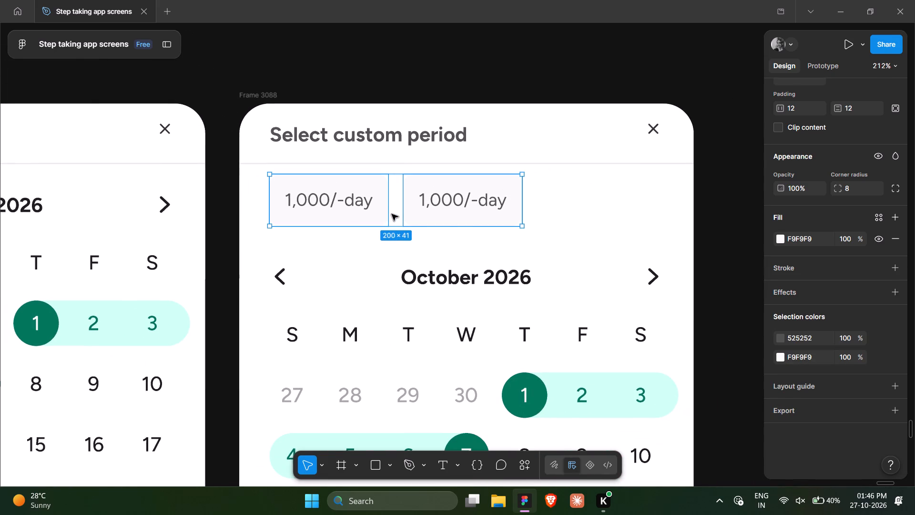
# Check the period options in the "Filter by period" reference and duplicate the second chip to make a row of three.
pyautogui.click(309, 200)
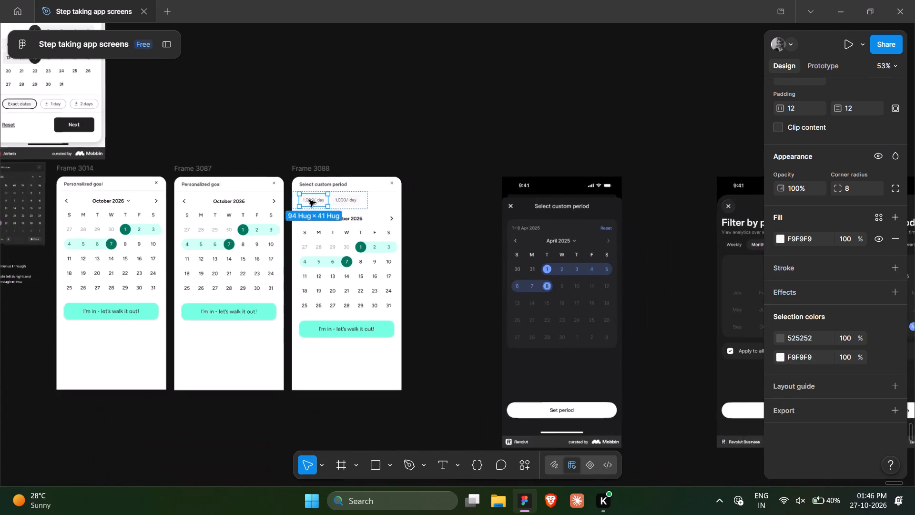
pyautogui.hscroll(-1, 309, 200)
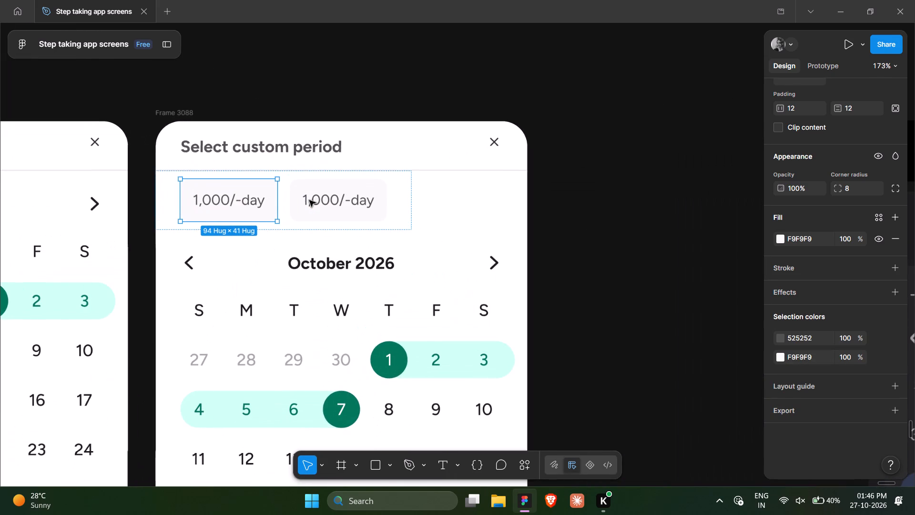
pyautogui.hscroll(-6, 245, 202)
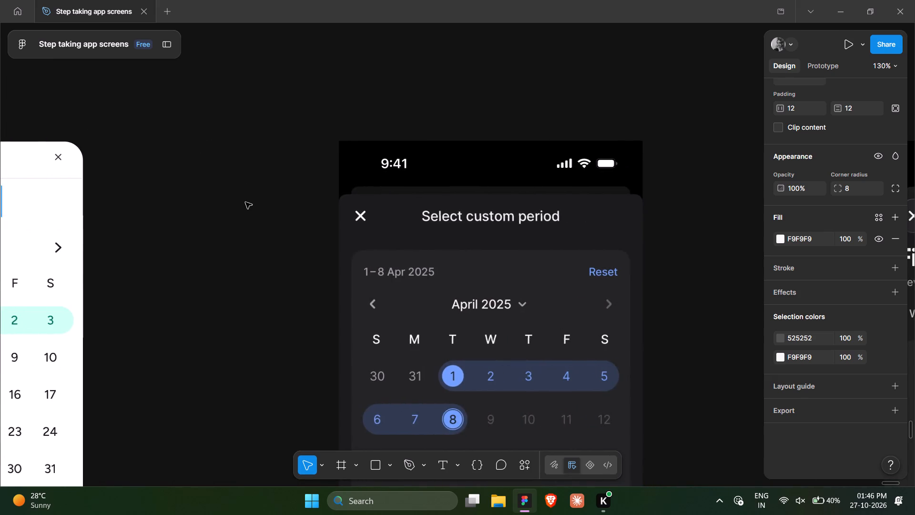
pyautogui.hscroll(2, 245, 202)
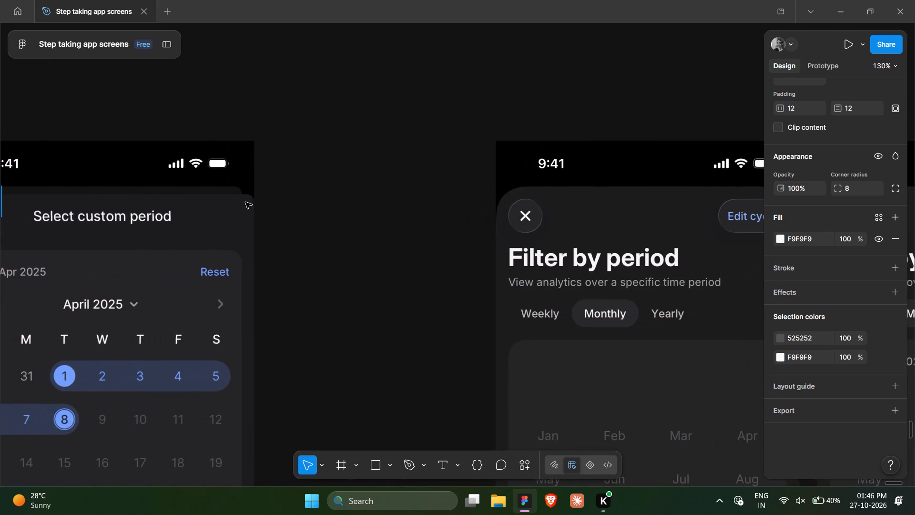
pyautogui.hscroll(1, 245, 202)
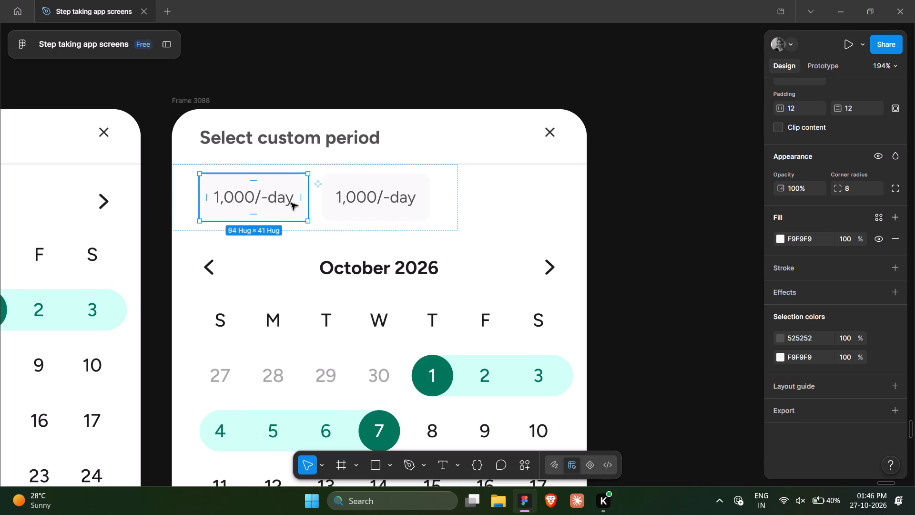
pyautogui.hscroll(-1, 291, 203)
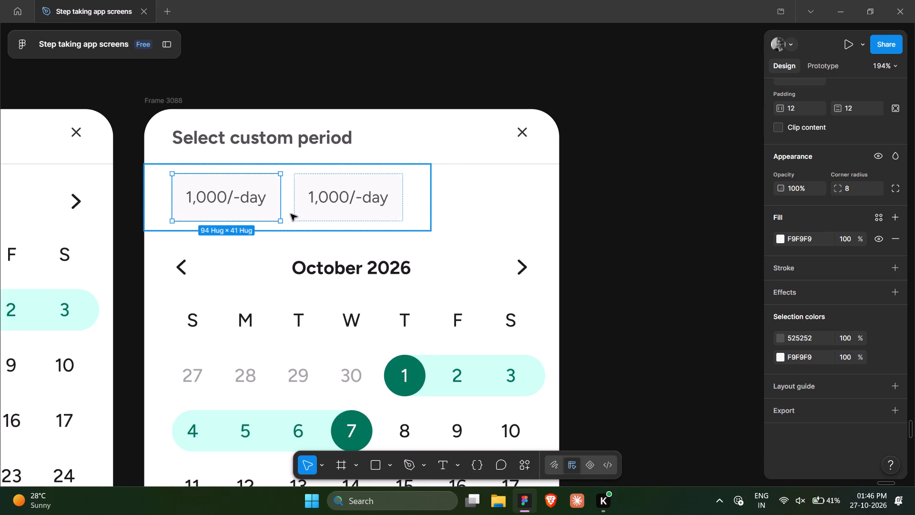
pyautogui.click(375, 212)
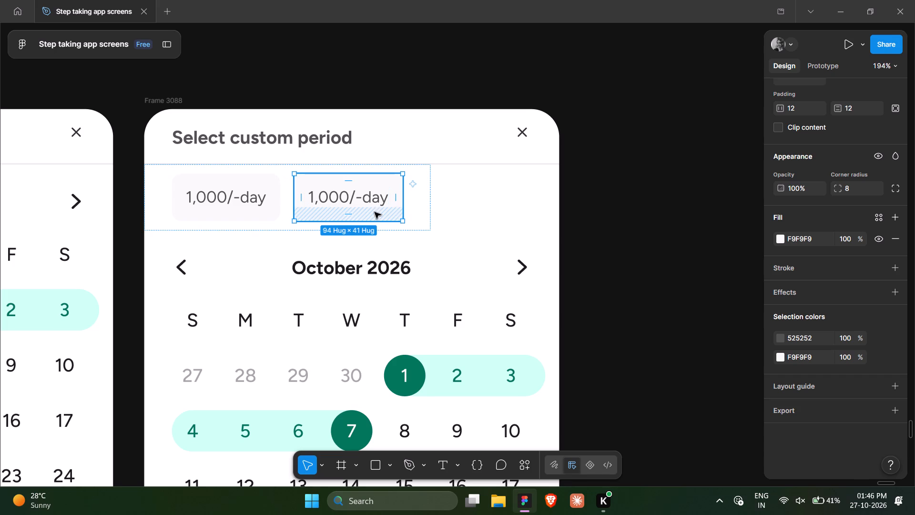
pyautogui.hotkey('ctrl', 'd')
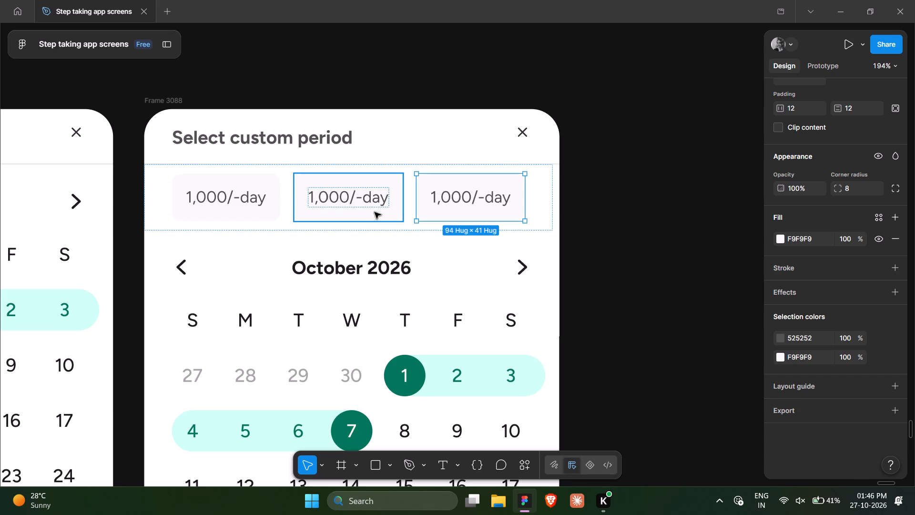
# Relabel the three chips under the "Select custom period" header as Weekly, Monthly and Yearly.
pyautogui.keyDown('ctrl'); pyautogui.doubleClick(224, 198); pyautogui.keyUp('ctrl')
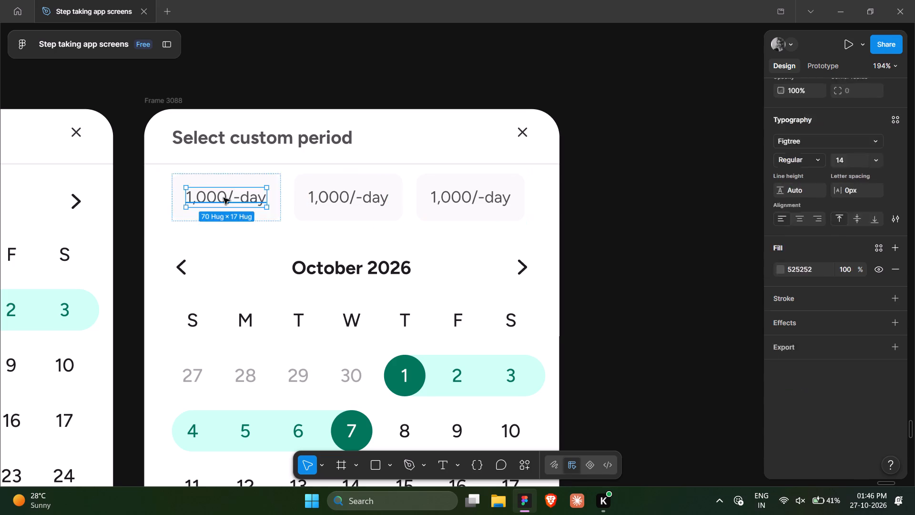
pyautogui.press('w')
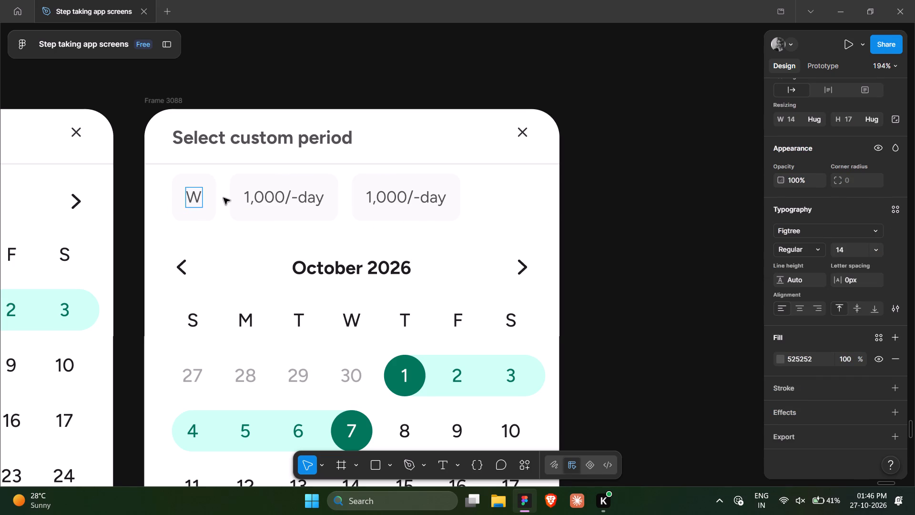
pyautogui.write('eekly')
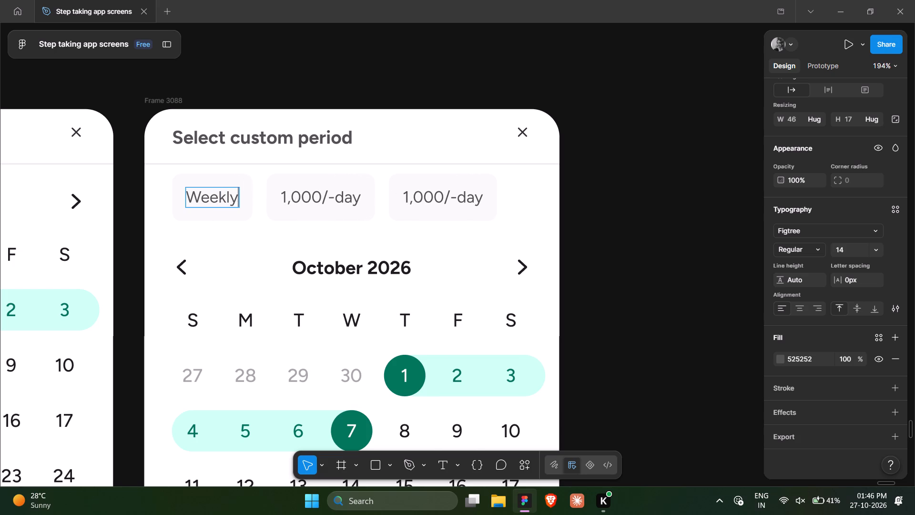
pyautogui.press('Tab')
pyautogui.write('onthly')
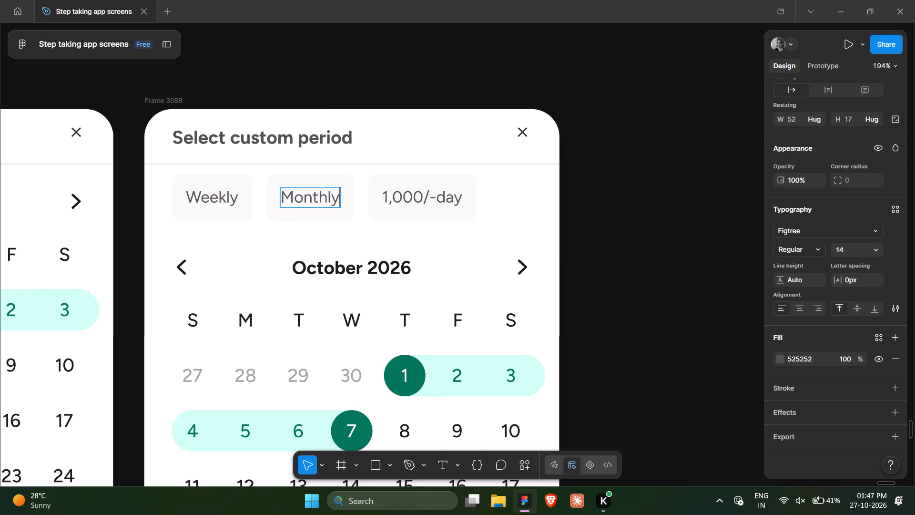
pyautogui.press('Tab')
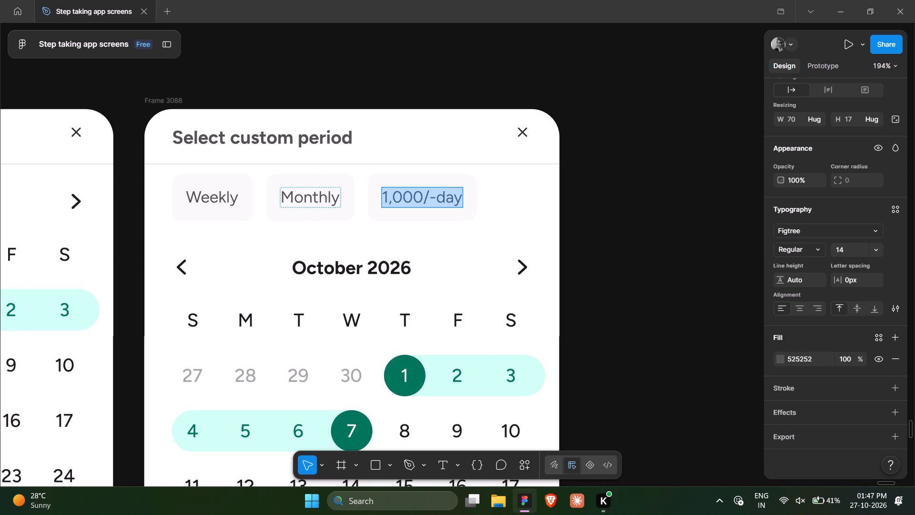
pyautogui.press('y')
pyautogui.write('early')
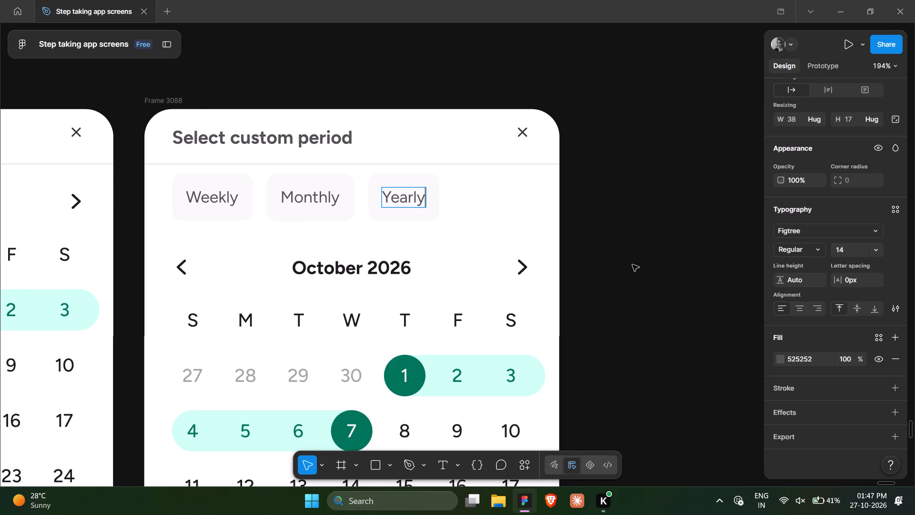
pyautogui.doubleClick(632, 265)
# Copy the highlighted "2,000/day" chip from the "Personalized goal" screen and paste it into Frame 3088's chip row.
pyautogui.hscroll(1, 632, 265)
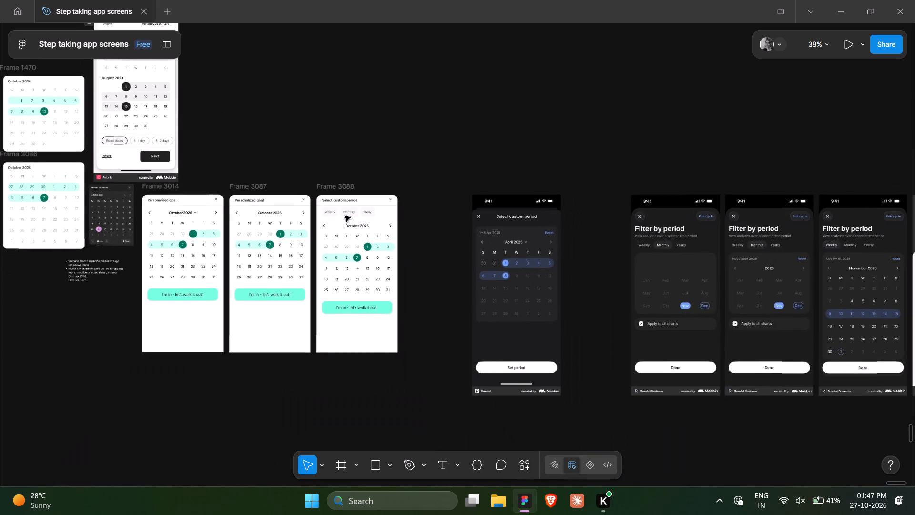
pyautogui.hscroll(7, 345, 216)
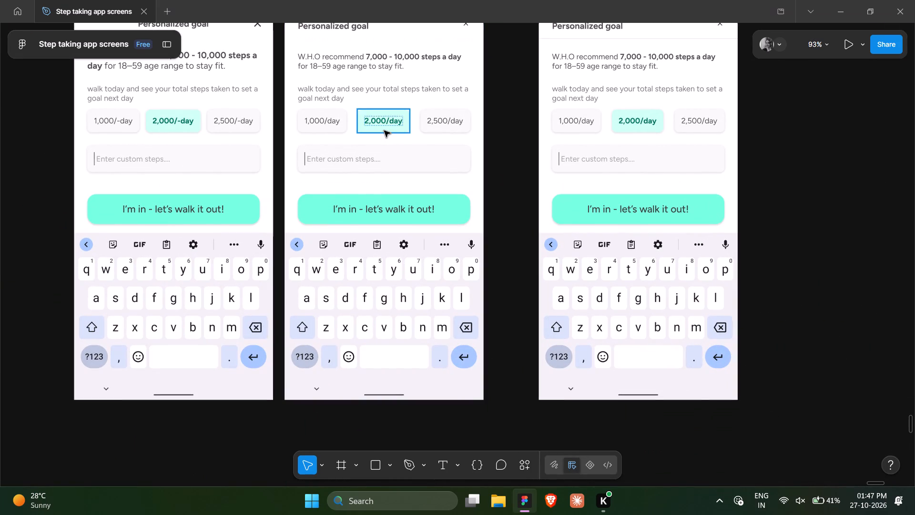
pyautogui.keyDown('ctrl'); pyautogui.click(384, 131); pyautogui.keyUp('ctrl')
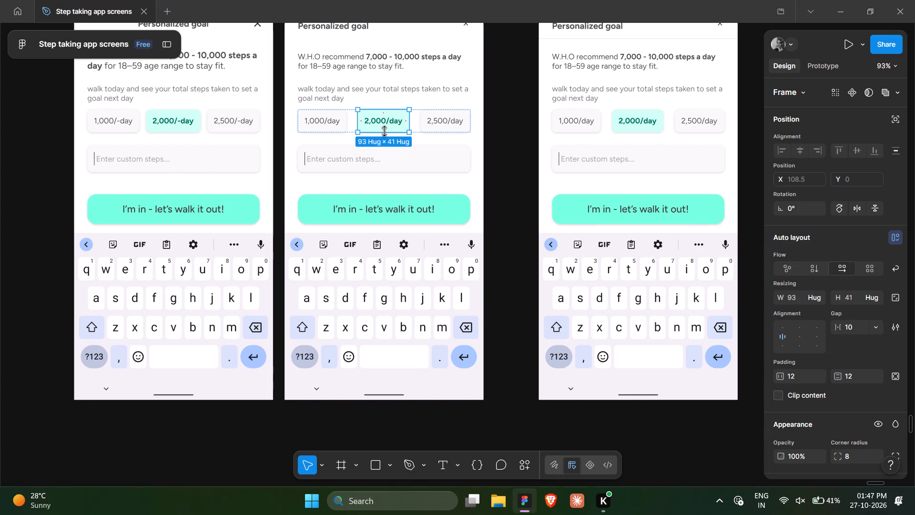
pyautogui.hotkey('ctrl', 'c')
pyautogui.hscroll(-7, 384, 131)
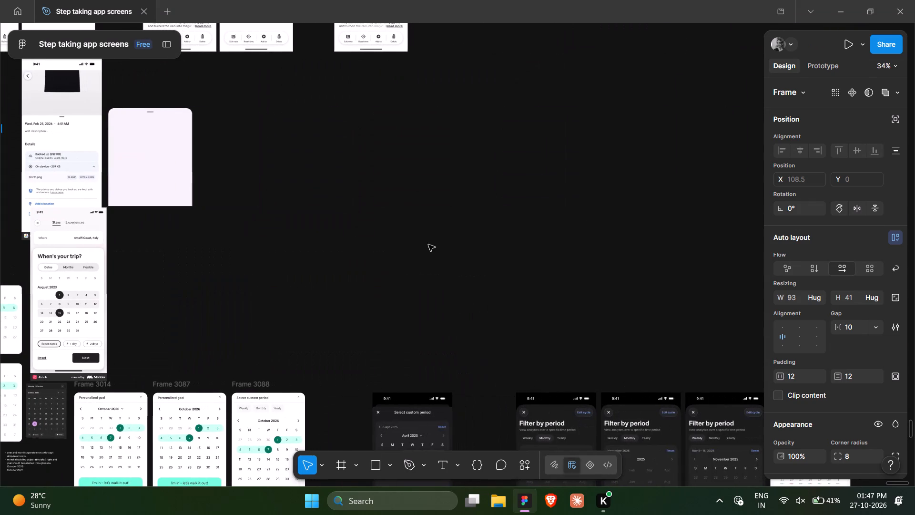
pyautogui.scroll(-4, 476, 401)
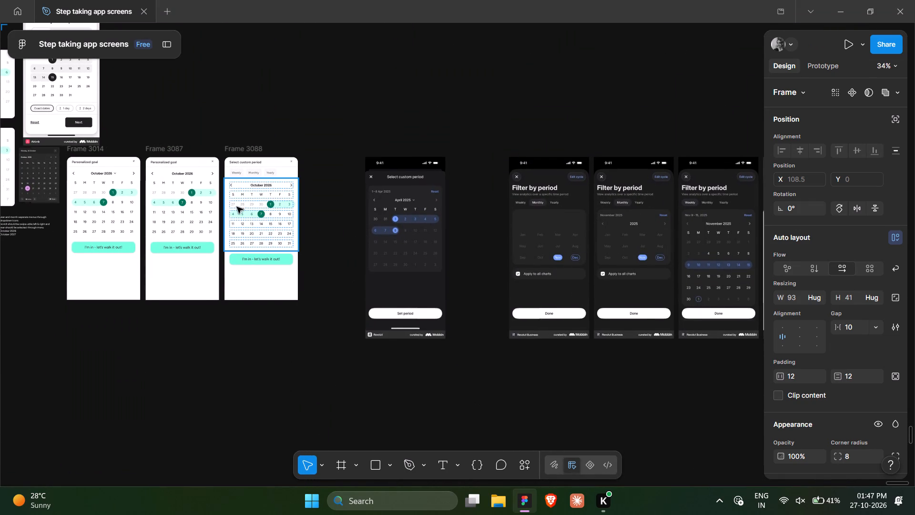
pyautogui.doubleClick(290, 146)
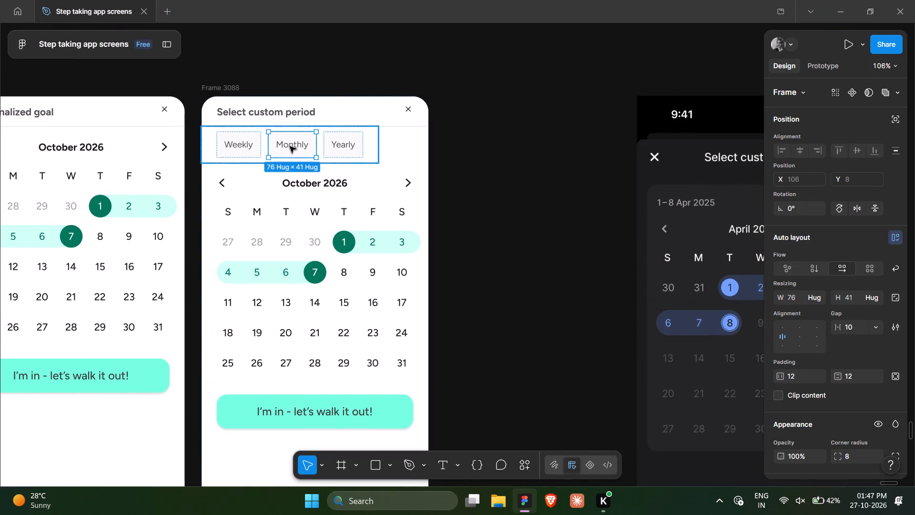
pyautogui.click(373, 142)
pyautogui.hotkey('ctrl', 'v')
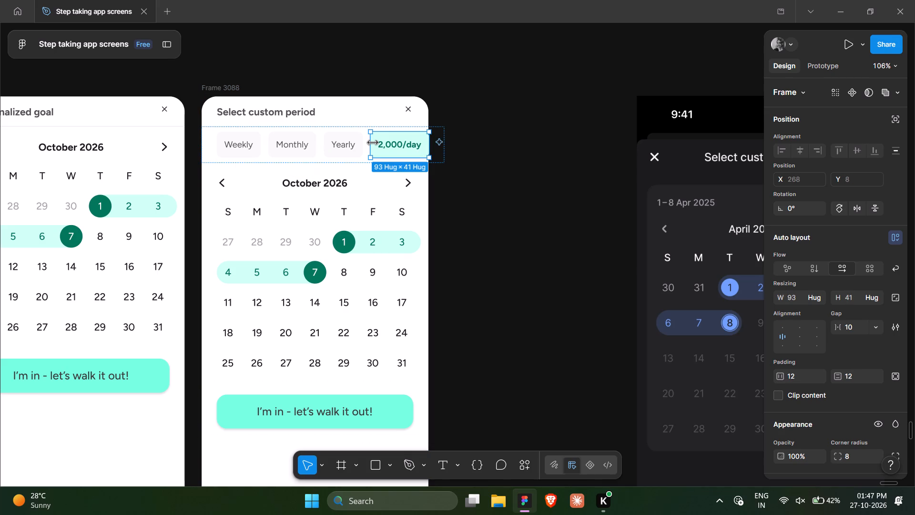
# Move the pasted "2,000/day" chip to the first position in the chip row, before Weekly.
pyautogui.click(397, 143)
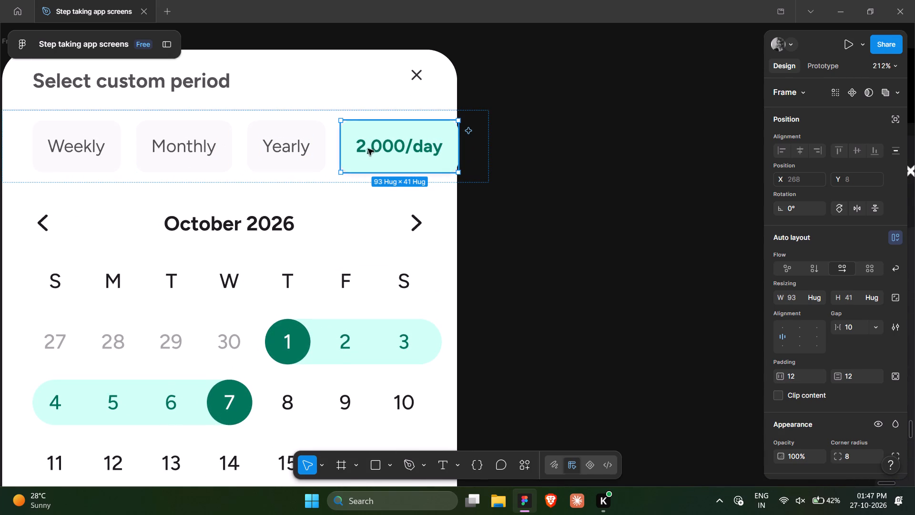
pyautogui.click(364, 147)
pyautogui.press('Left')
pyautogui.press('Left')
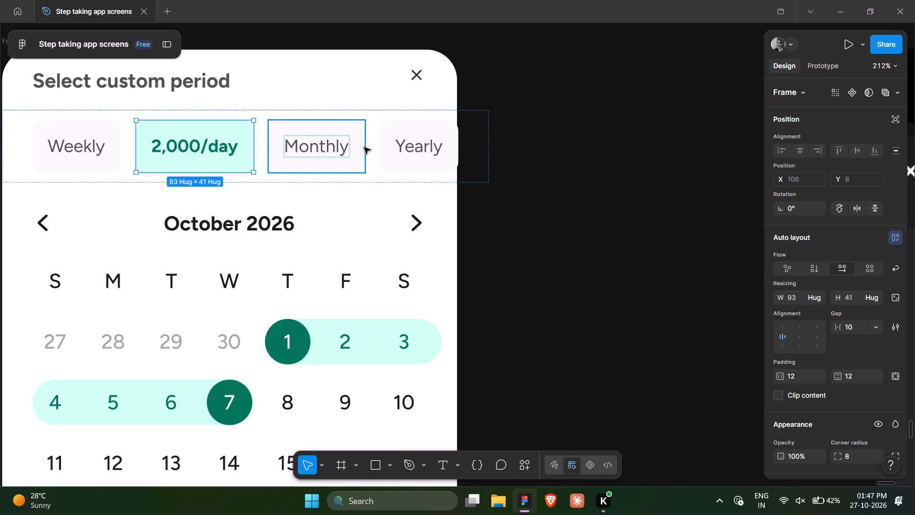
pyautogui.press('Left')
# Remove the drop shadow from the "2,000/day" chip.
pyautogui.scroll(-6, 838, 422)
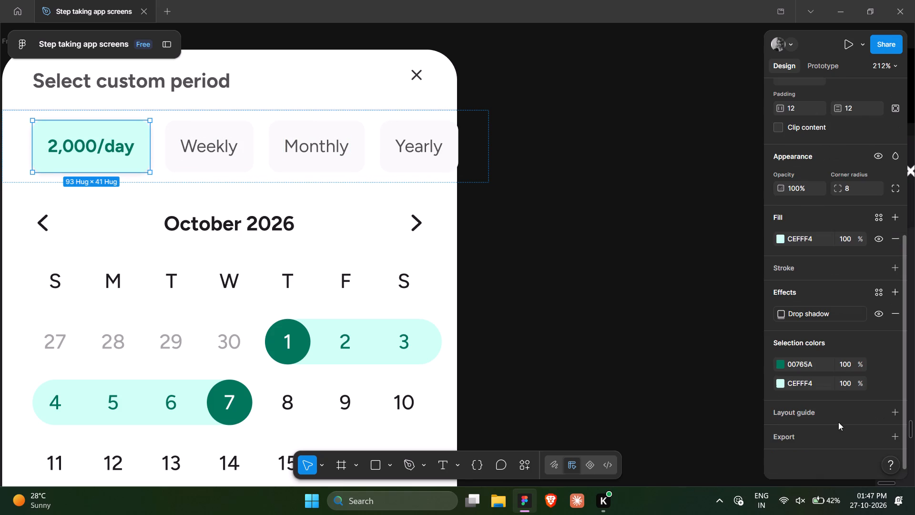
pyautogui.click(894, 311)
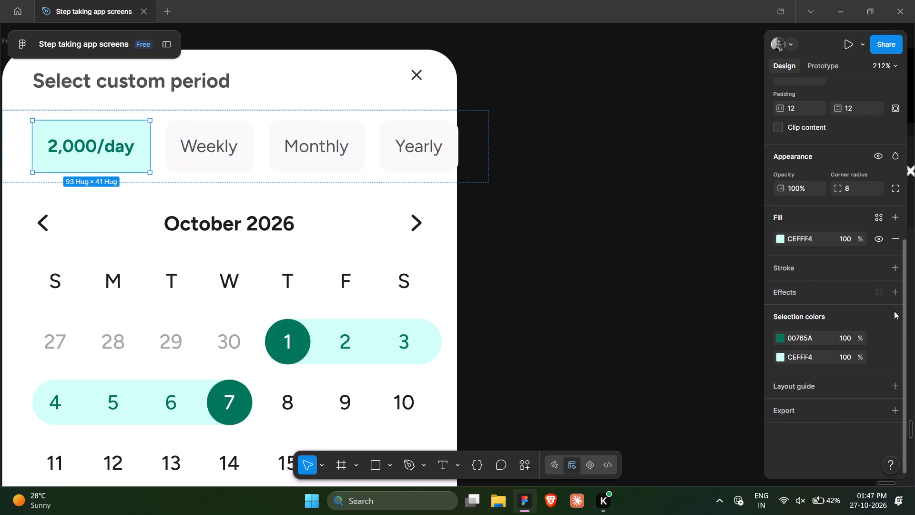
# Relabel the highlighted "2,000/day" chip as Weekly.
pyautogui.click(200, 147)
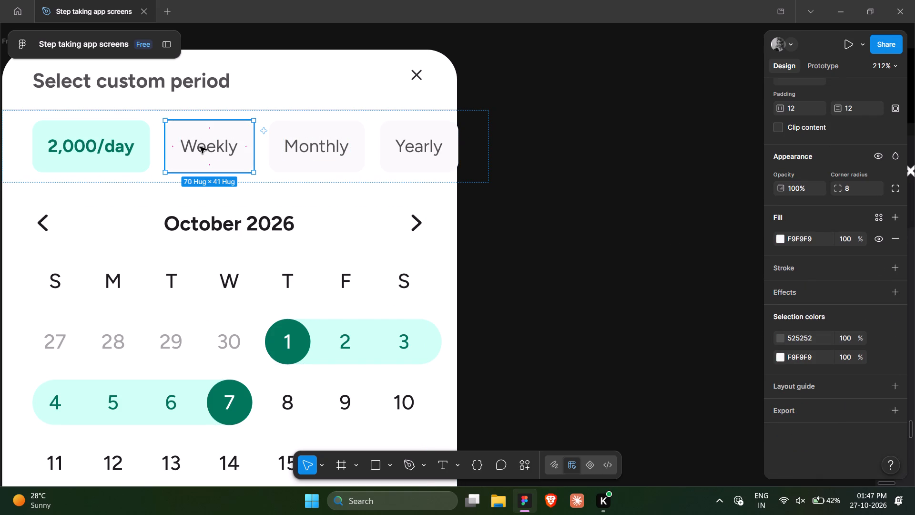
pyautogui.scroll(1, 200, 147)
pyautogui.doubleClick(76, 216)
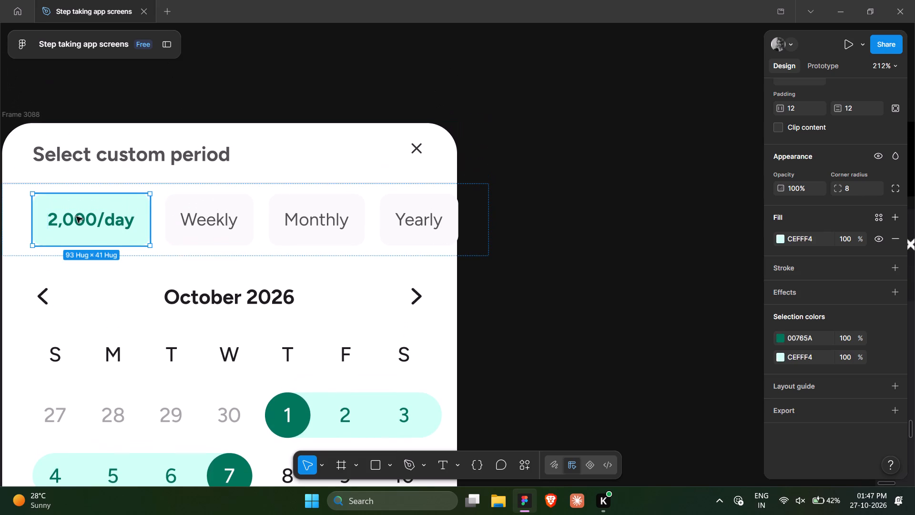
pyautogui.doubleClick(76, 216)
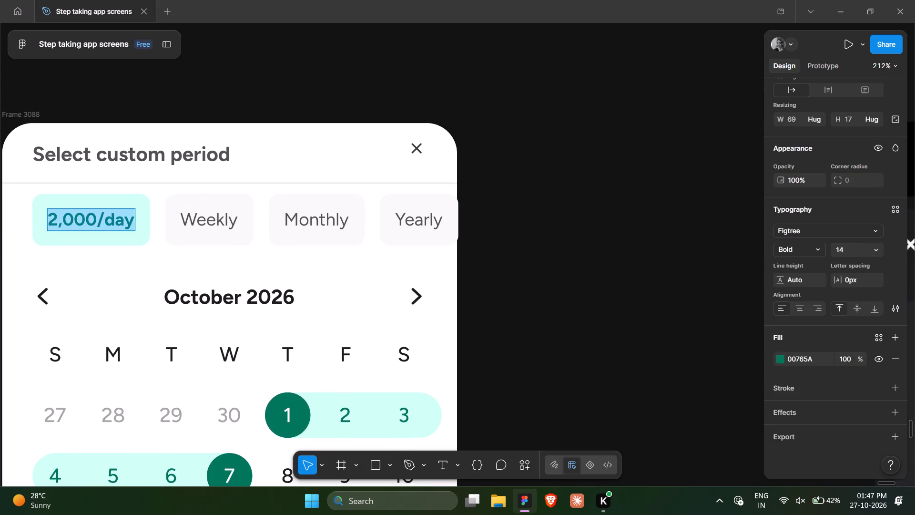
pyautogui.press('w')
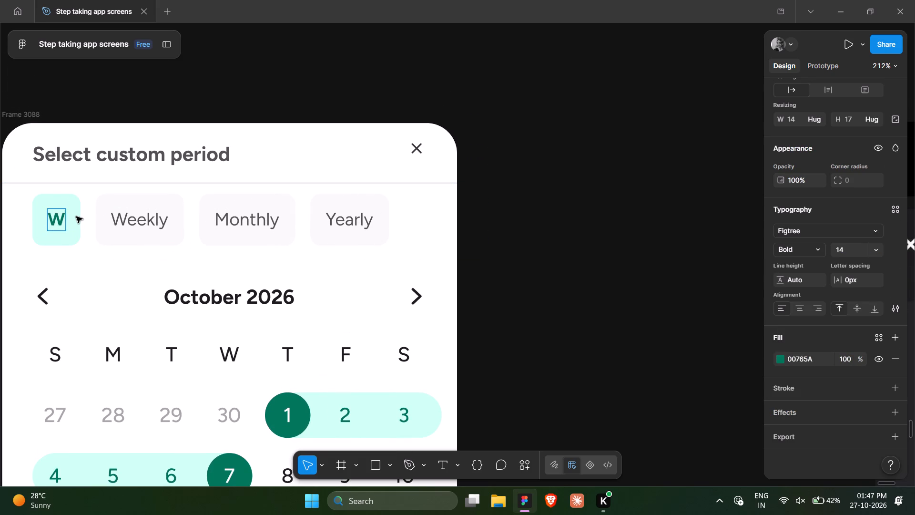
pyautogui.write('eekly')
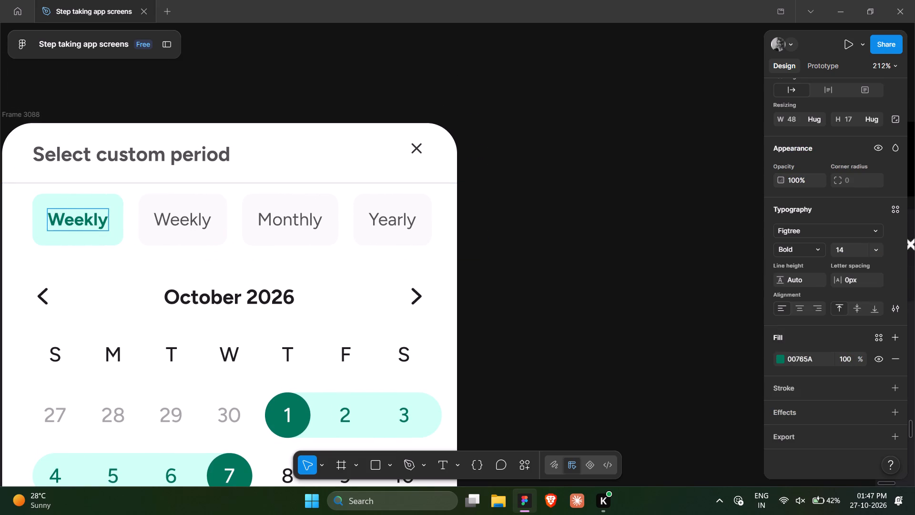
pyautogui.doubleClick(562, 258)
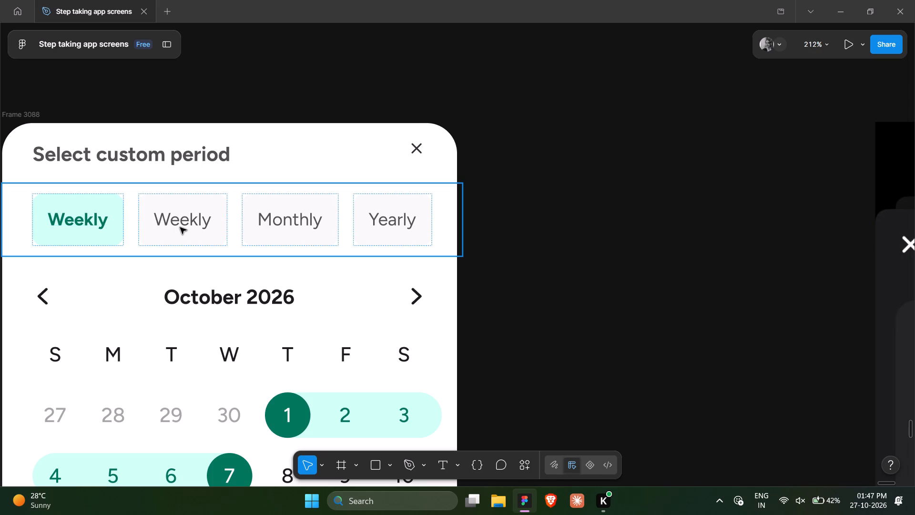
# Delete the grey Weekly chip that duplicates the highlighted one.
pyautogui.doubleClick(181, 227)
pyautogui.press('Delete')
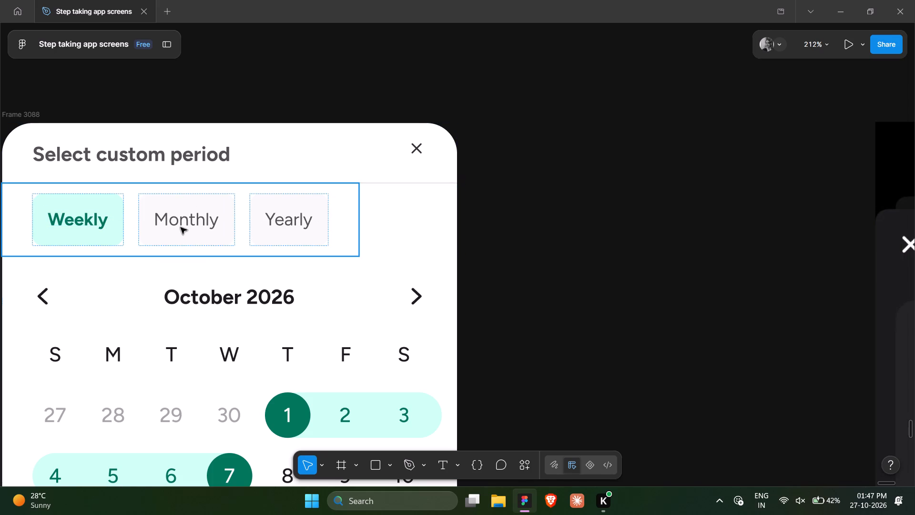
# Set the highlighted Weekly chip's vertical padding to 8.
pyautogui.hscroll(2, 181, 227)
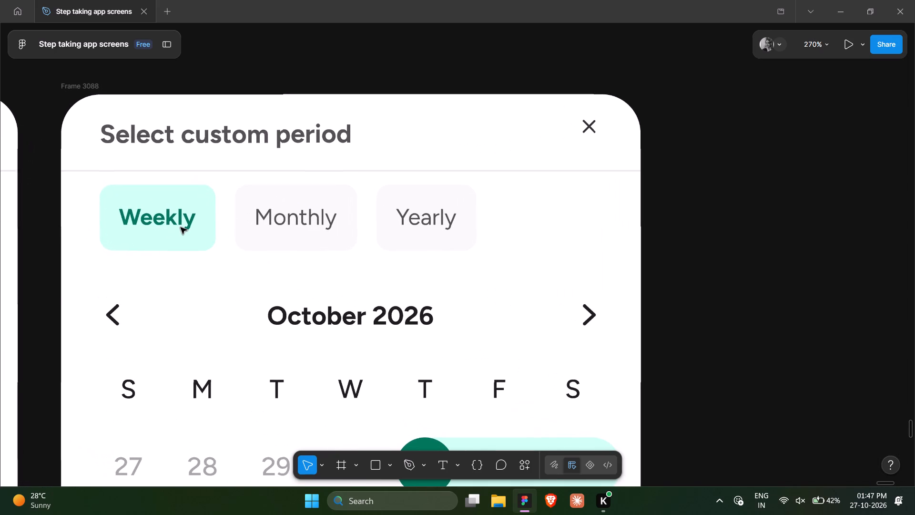
pyautogui.doubleClick(173, 237)
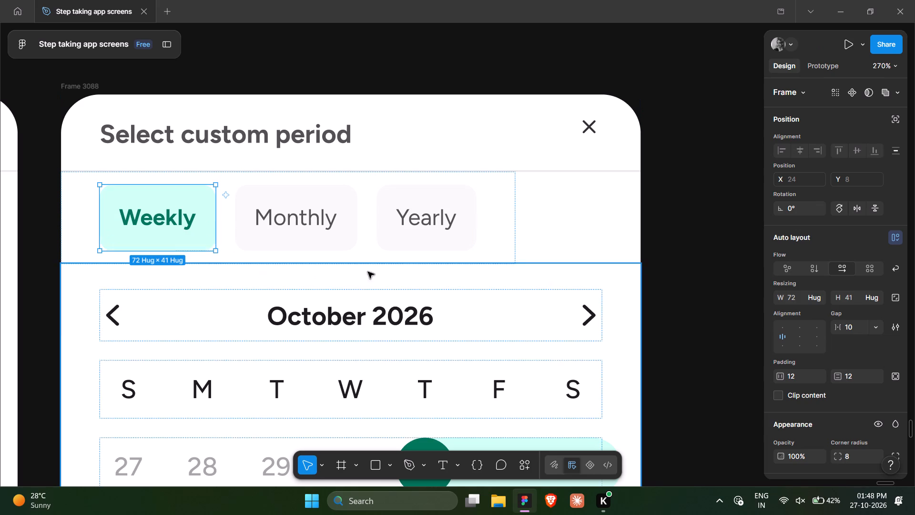
pyautogui.click(855, 377)
pyautogui.press('Down')
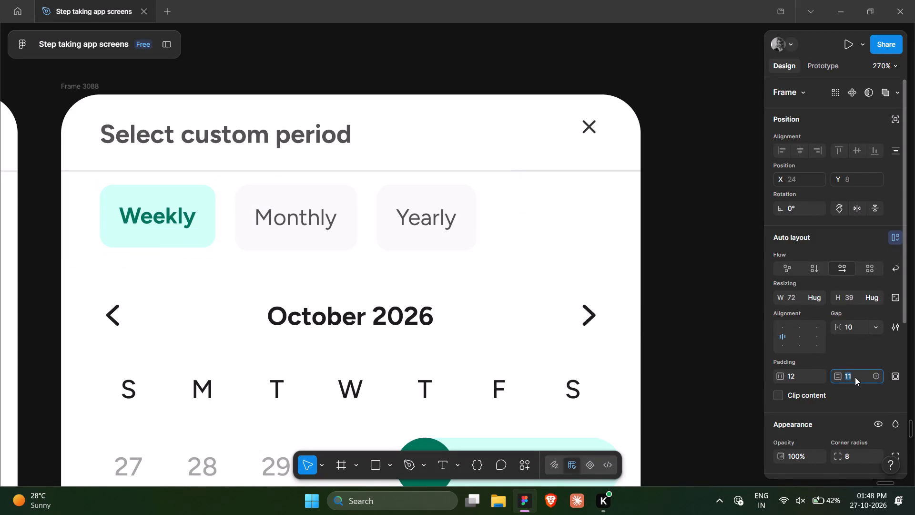
pyautogui.press('Down')
pyautogui.press('Down')
pyautogui.press('Down')
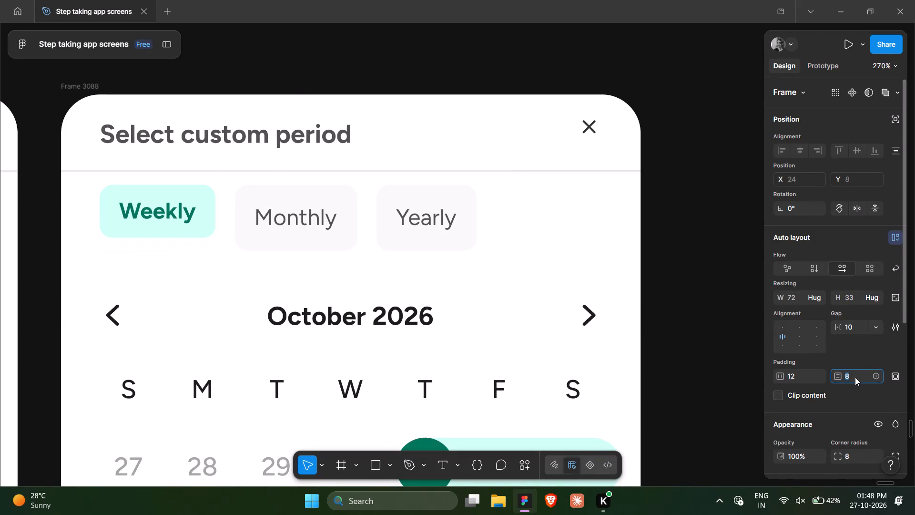
pyautogui.click(737, 317)
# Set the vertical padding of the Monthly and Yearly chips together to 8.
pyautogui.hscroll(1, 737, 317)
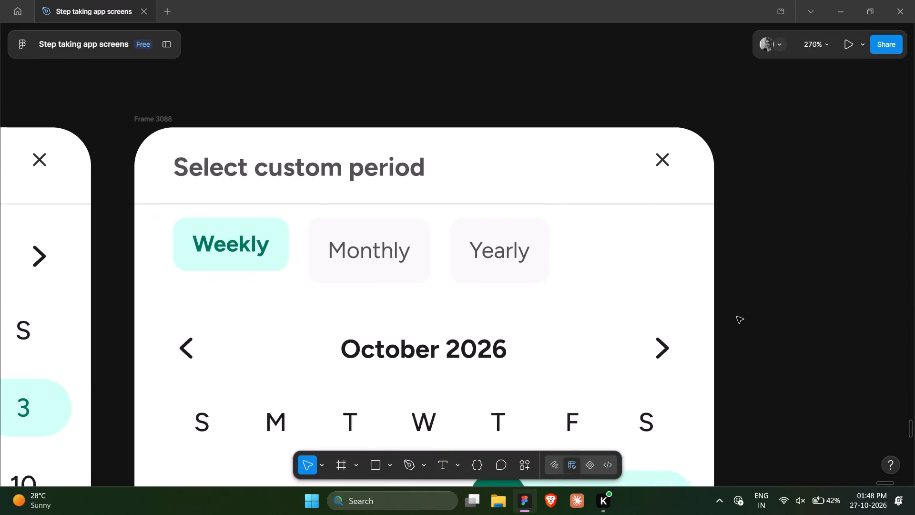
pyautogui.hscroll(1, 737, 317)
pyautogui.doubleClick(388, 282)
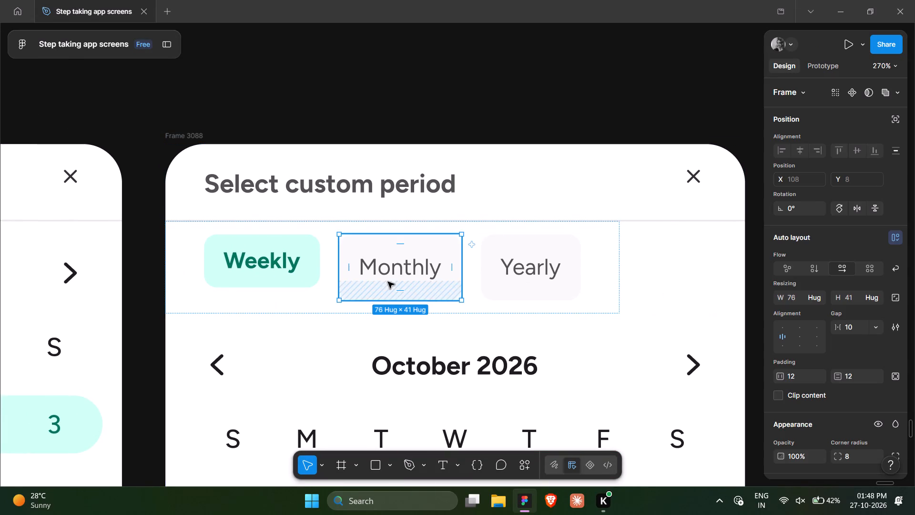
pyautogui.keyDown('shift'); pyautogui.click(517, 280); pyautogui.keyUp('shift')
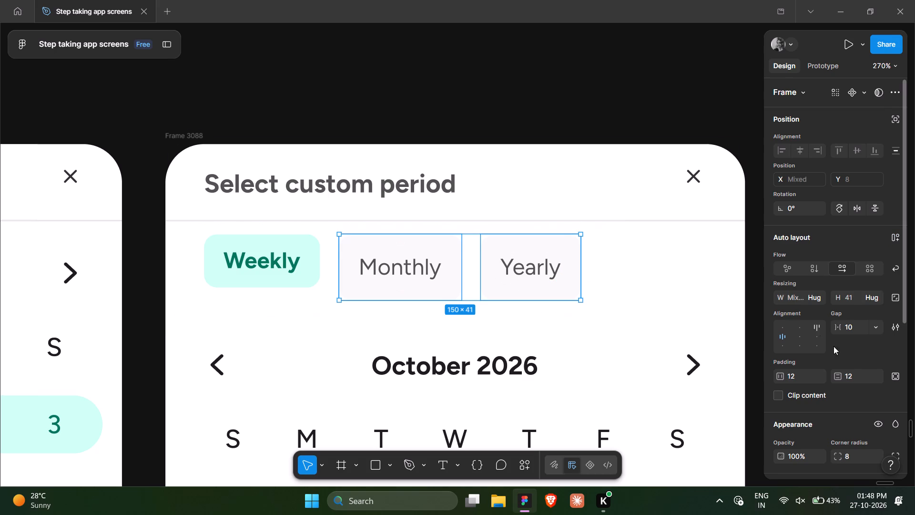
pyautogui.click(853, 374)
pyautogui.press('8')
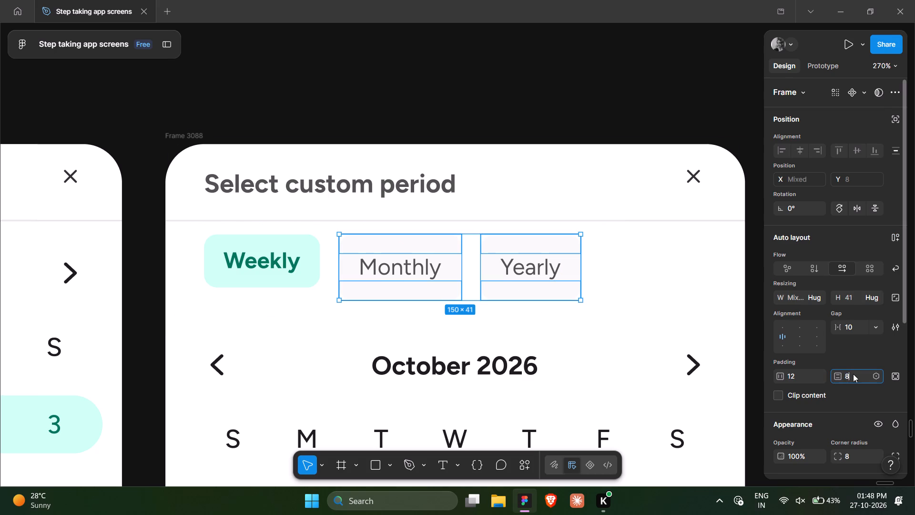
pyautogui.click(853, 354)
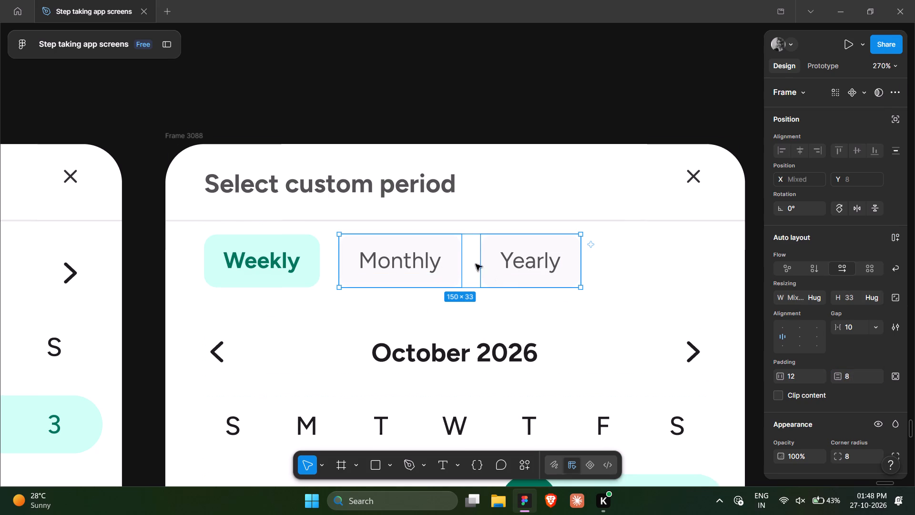
# Remove auto layout from the Yearly and Monthly chips and ungroup each, leaving plain text labels in the row.
pyautogui.click(526, 263)
pyautogui.rightClick(526, 263)
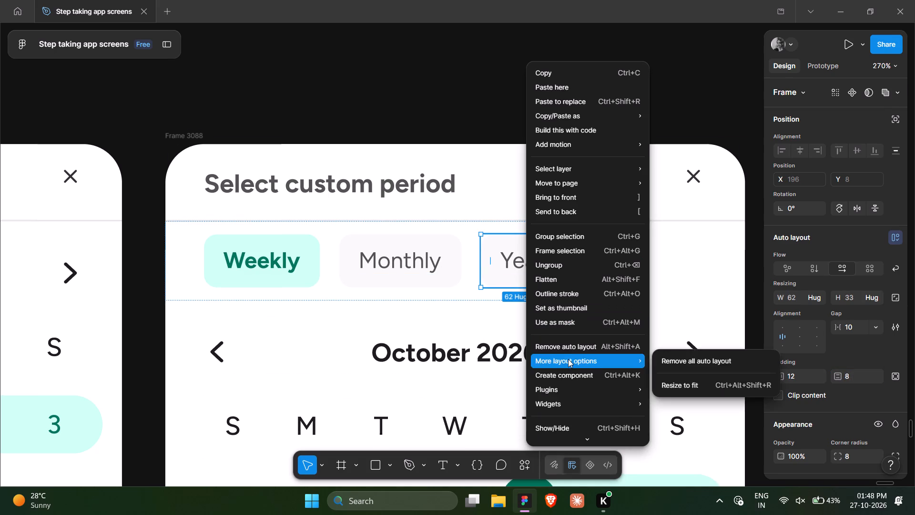
pyautogui.click(567, 347)
pyautogui.rightClick(523, 262)
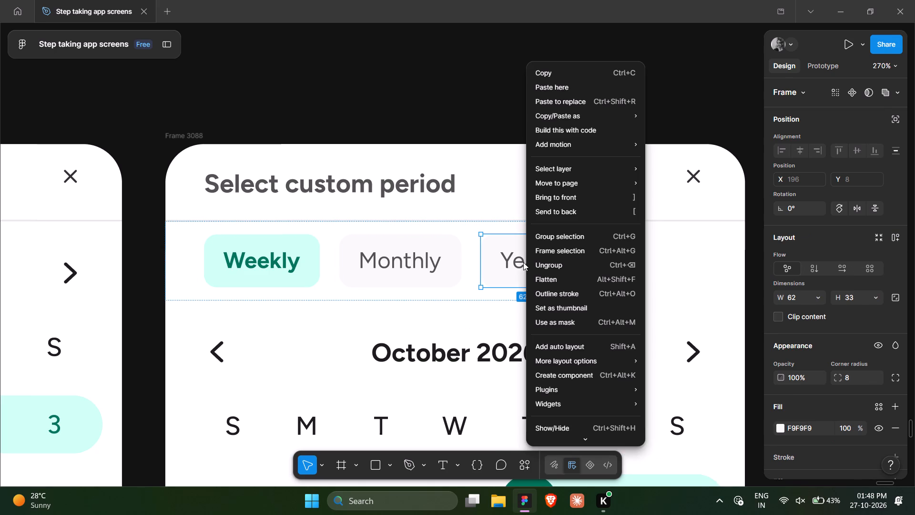
pyautogui.click(554, 263)
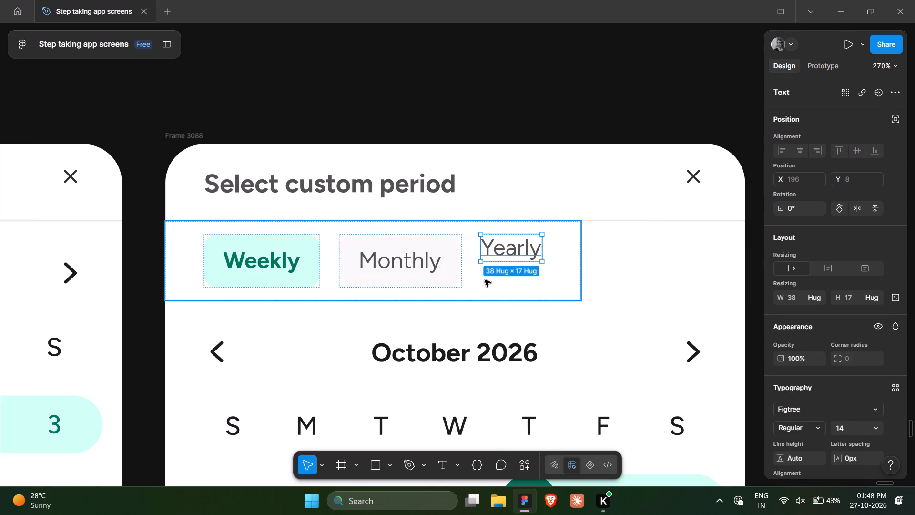
pyautogui.click(408, 264)
pyautogui.rightClick(408, 264)
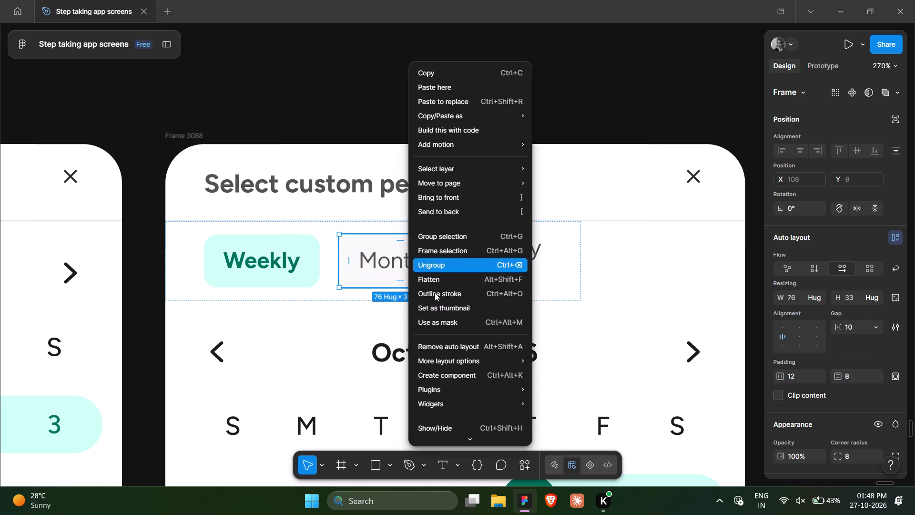
pyautogui.click(434, 343)
pyautogui.rightClick(409, 254)
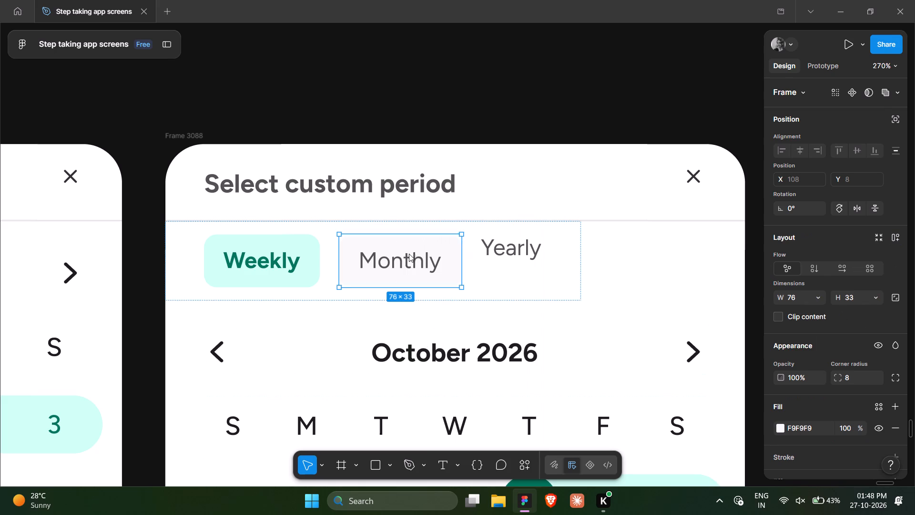
pyautogui.click(434, 264)
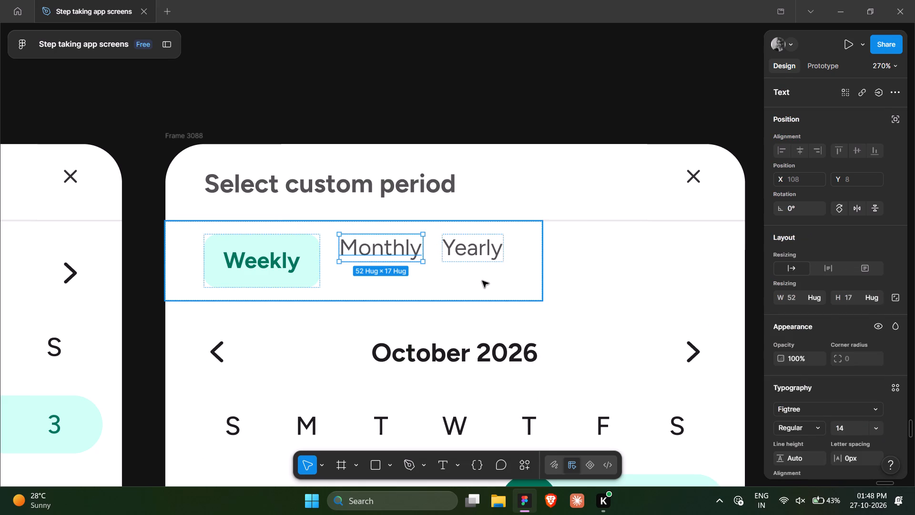
# Align the contents of the Weekly, Monthly, Yearly row to left centre so the labels line up vertically.
pyautogui.click(482, 281)
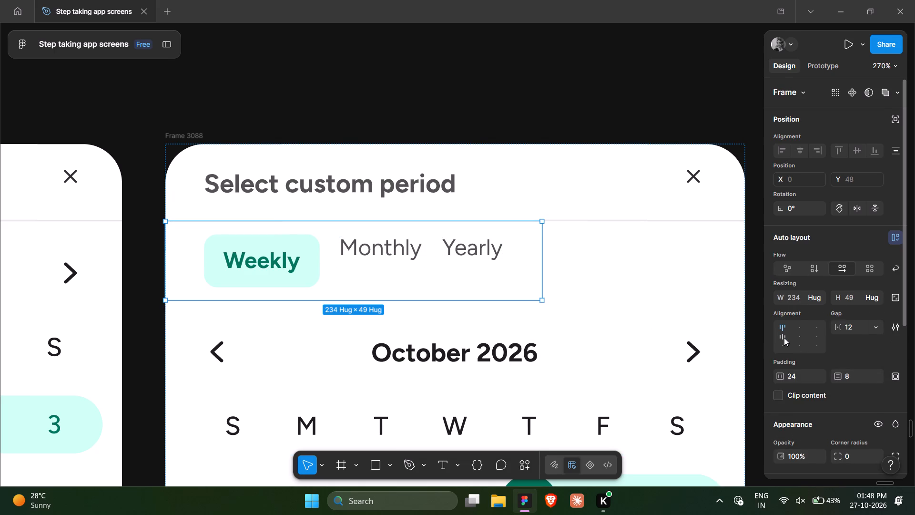
pyautogui.click(784, 338)
pyautogui.click(529, 85)
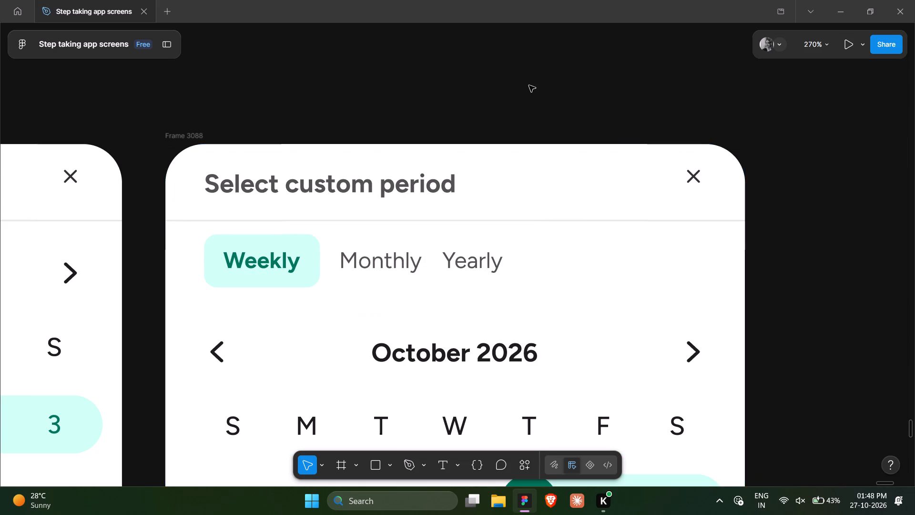
# Set the gap between the items of the Weekly, Monthly, Yearly row to 16.
pyautogui.hscroll(1, 529, 85)
pyautogui.click(512, 199)
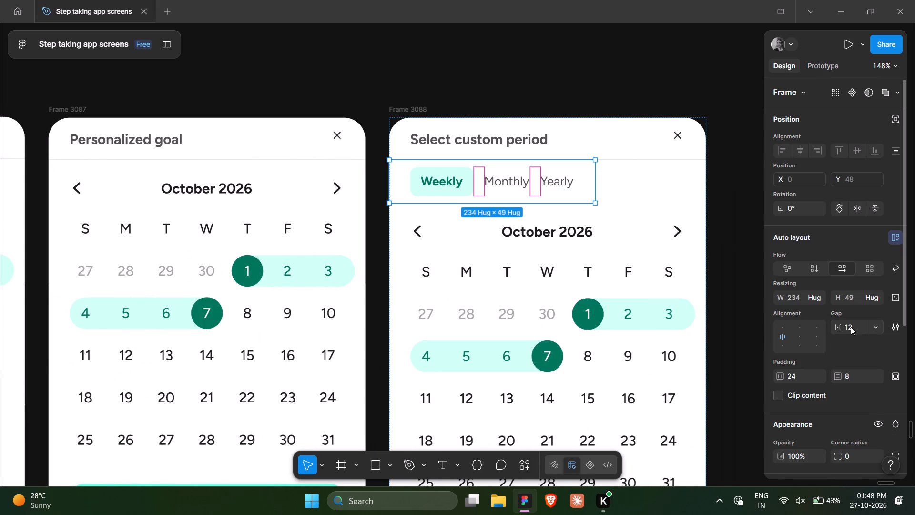
pyautogui.click(853, 328)
pyautogui.press('Up')
pyautogui.press('Up')
pyautogui.press('Up')
pyautogui.press('Up')
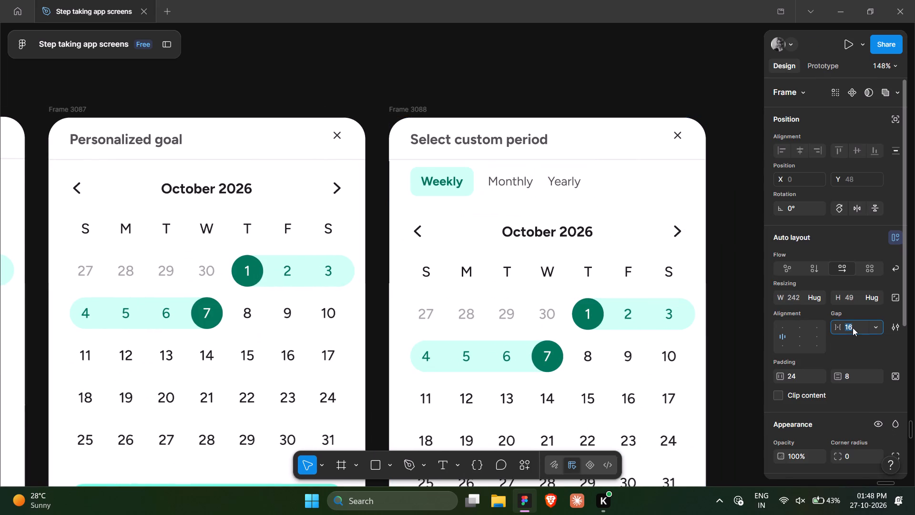
pyautogui.click(546, 53)
# Set the width of the Weekly, Monthly, Yearly row in Frame 3088 to fill container.
pyautogui.scroll(1, 546, 53)
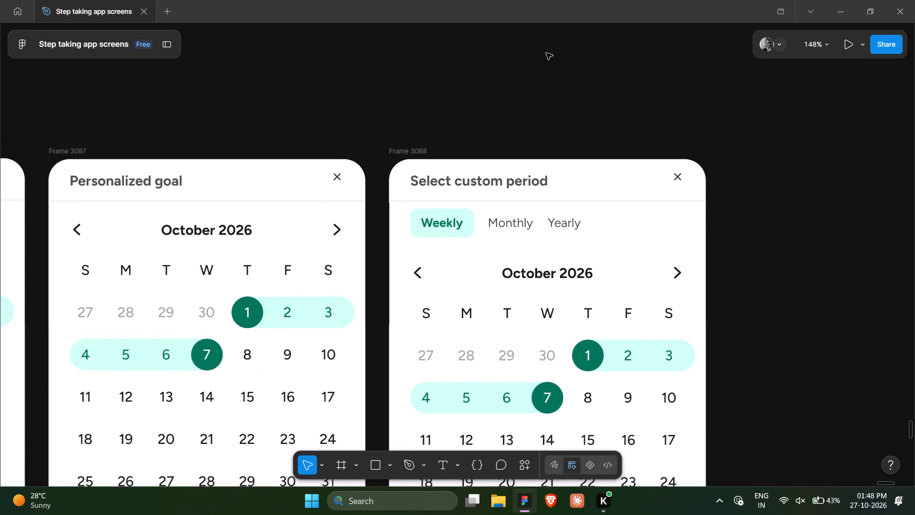
pyautogui.scroll(1, 546, 53)
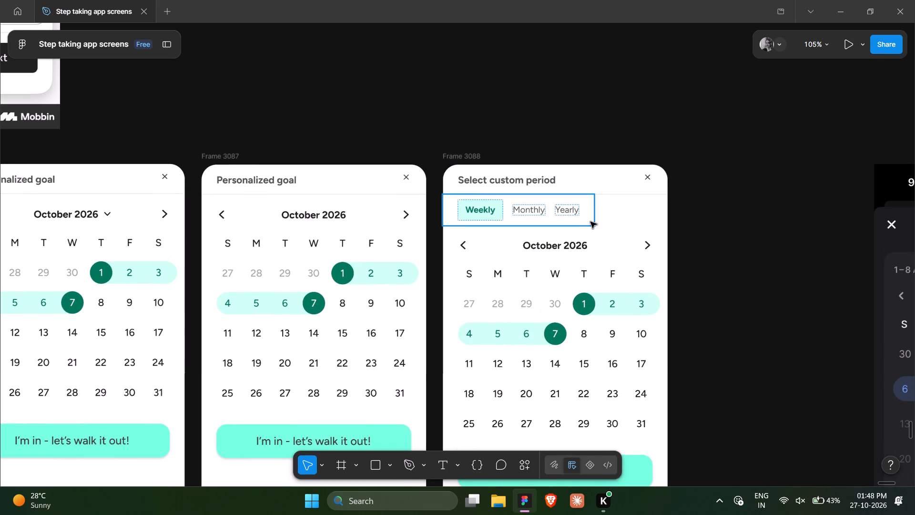
pyautogui.click(593, 222)
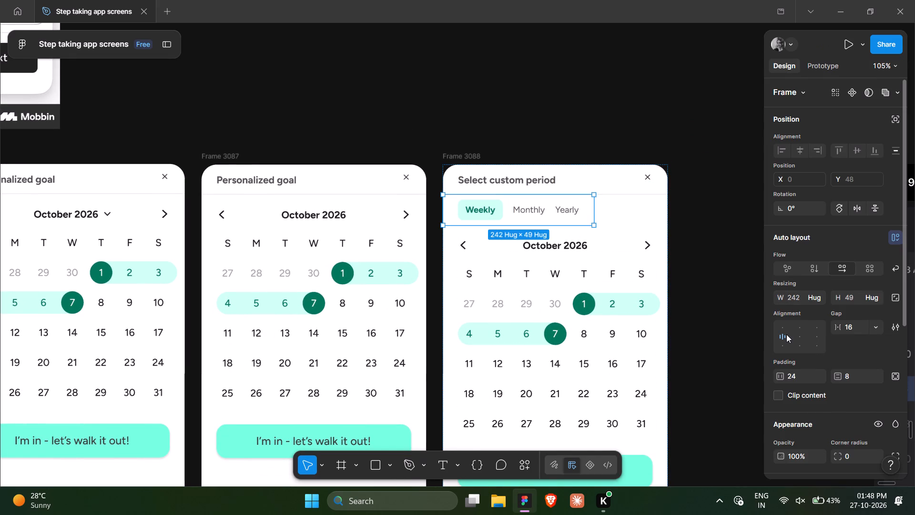
pyautogui.click(817, 299)
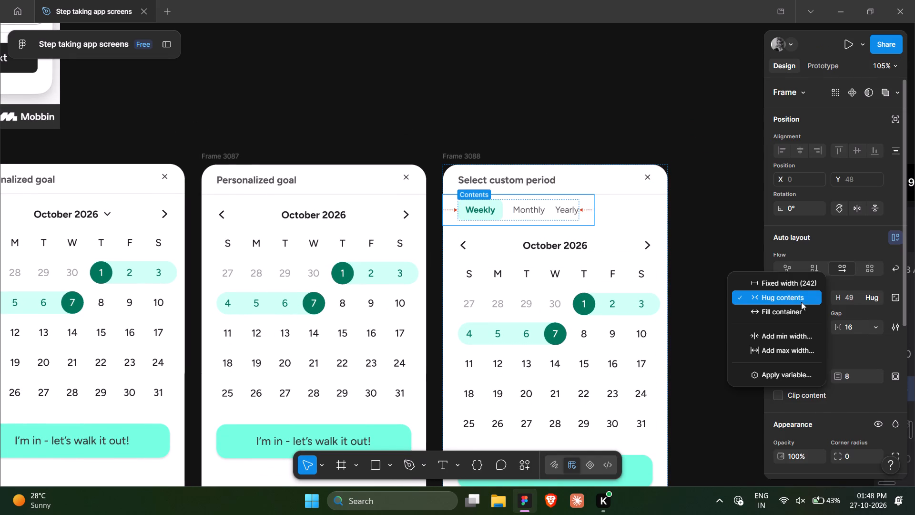
pyautogui.click(786, 307)
pyautogui.click(708, 123)
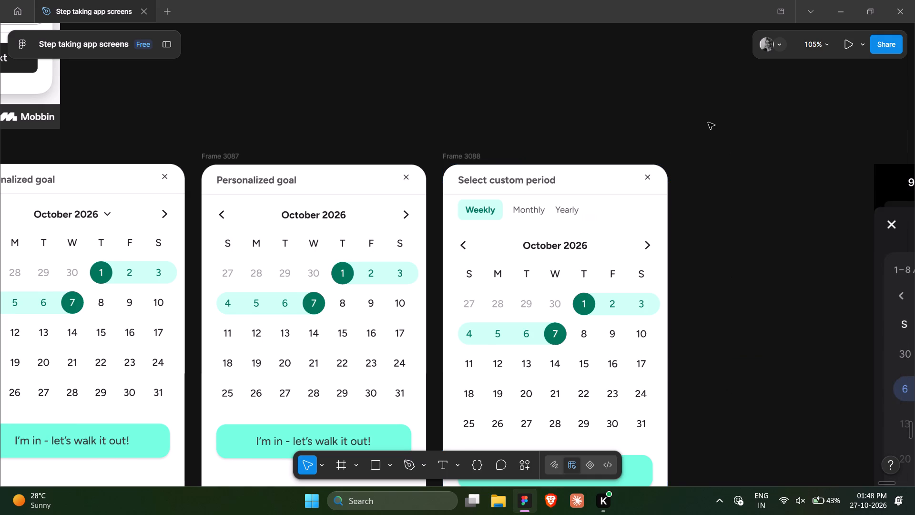
# Review Frame 3088 alongside its neighbouring frames and the Revolut "Select custom period" and "Filter by period" references.
pyautogui.hscroll(1, 708, 123)
pyautogui.scroll(-1, 724, 333)
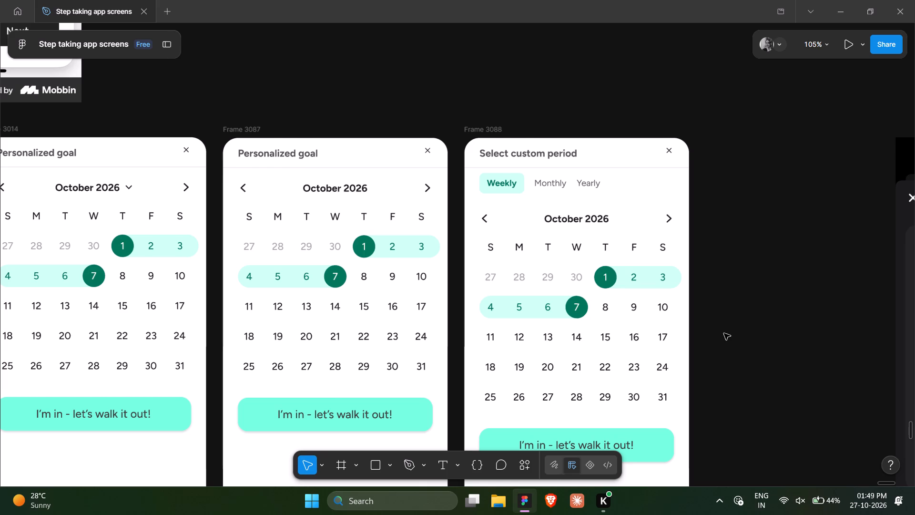
pyautogui.scroll(-1, 724, 333)
pyautogui.hscroll(-3, 724, 333)
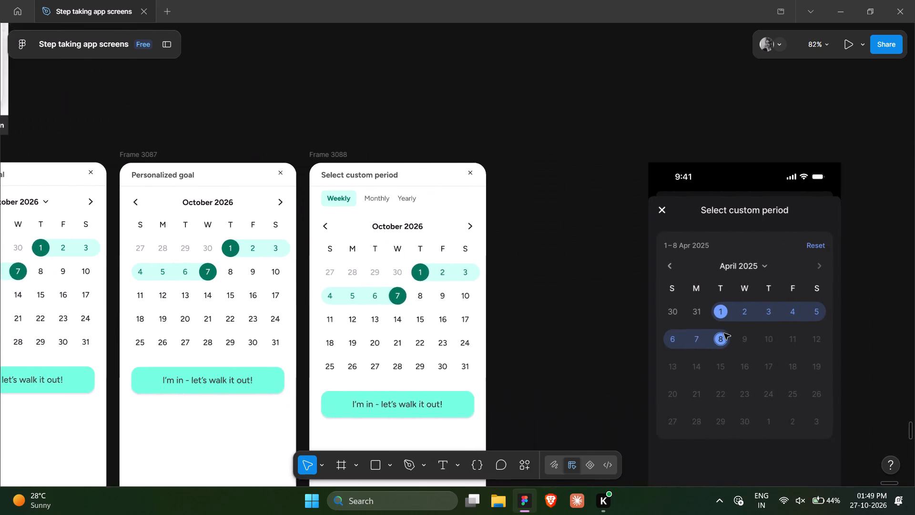
pyautogui.hscroll(-1, 724, 333)
pyautogui.click(562, 320)
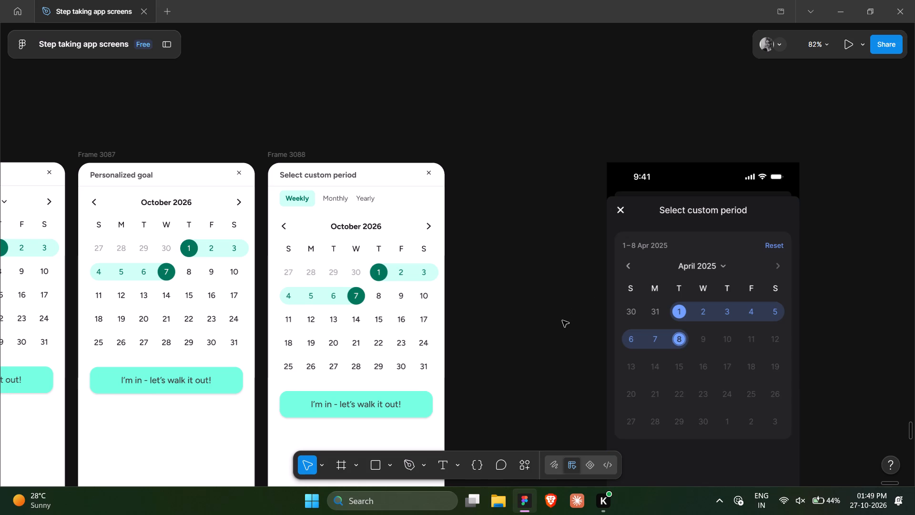
pyautogui.hscroll(-1, 562, 320)
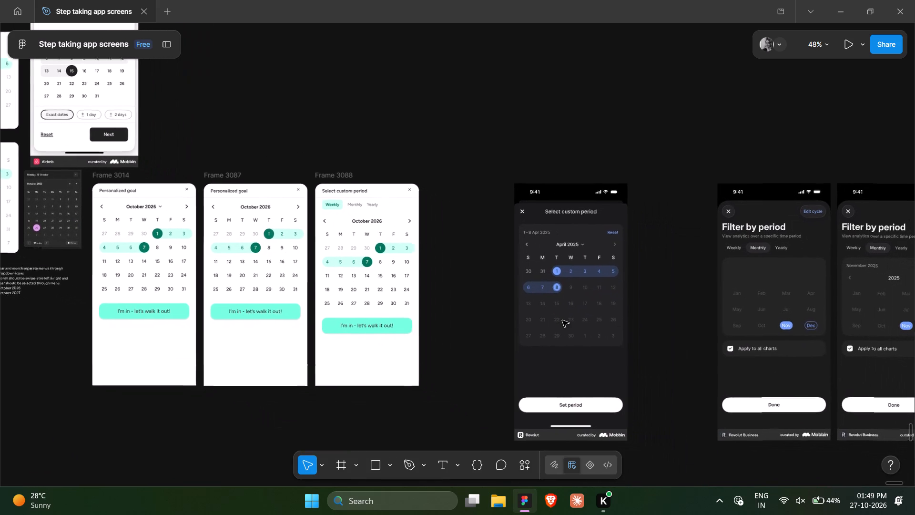
pyautogui.hscroll(-1, 562, 320)
pyautogui.click(448, 286)
pyautogui.hscroll(-2, 448, 286)
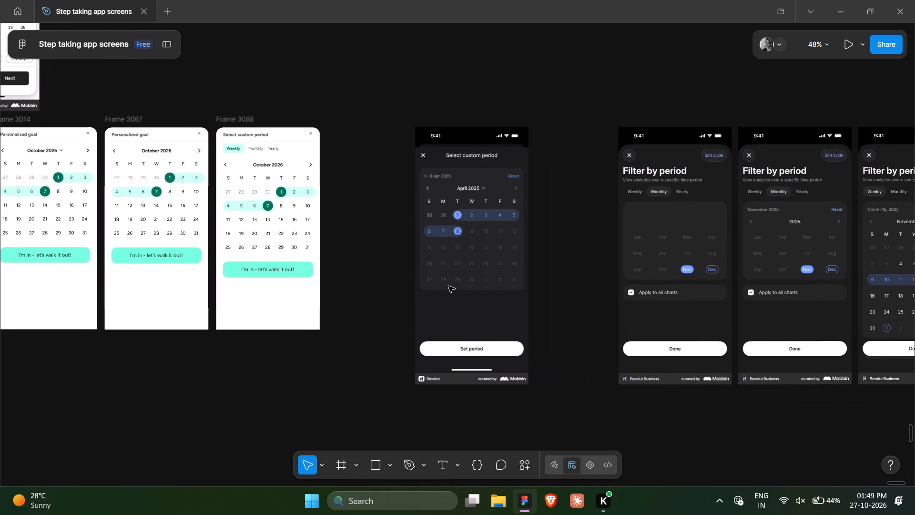
# Duplicate Frame 3088 and place the copy beside it with the same spacing as the other frames.
pyautogui.scroll(1, 448, 286)
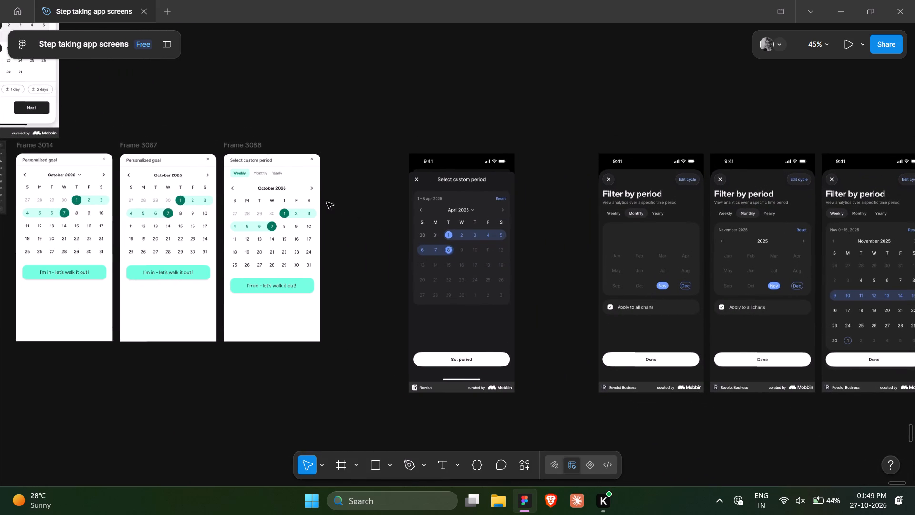
pyautogui.keyDown('alt'); pyautogui.moveTo(245, 145); pyautogui.dragTo(353, 152); pyautogui.keyUp('alt')
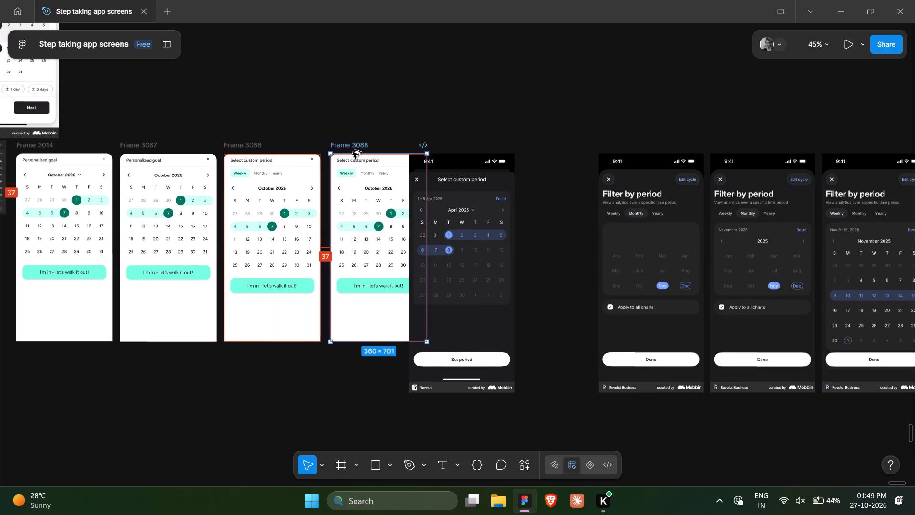
pyautogui.keyDown('alt'); pyautogui.moveTo(353, 152); pyautogui.dragTo(348, 152); pyautogui.keyUp('alt')
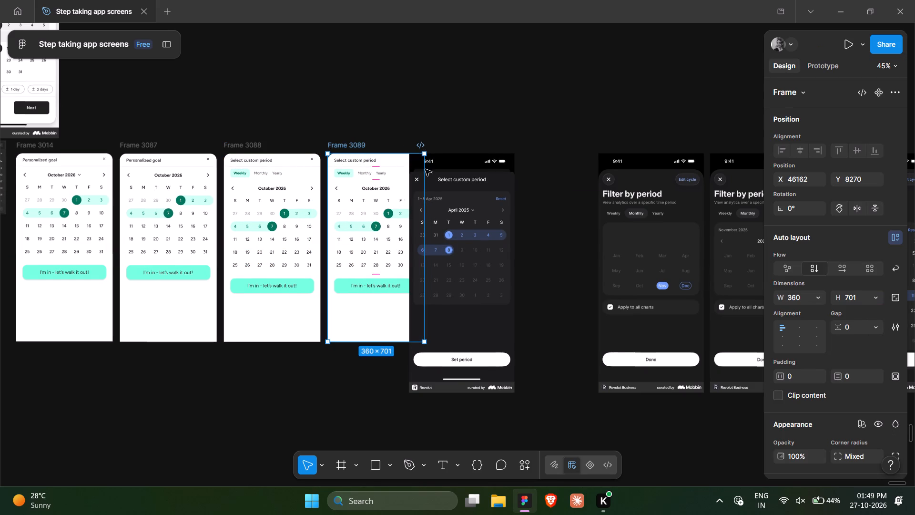
# Move the dark "Select custom period" reference image farther along the row, clear of the new frame copy.
pyautogui.moveTo(482, 232); pyautogui.dragTo(518, 234)
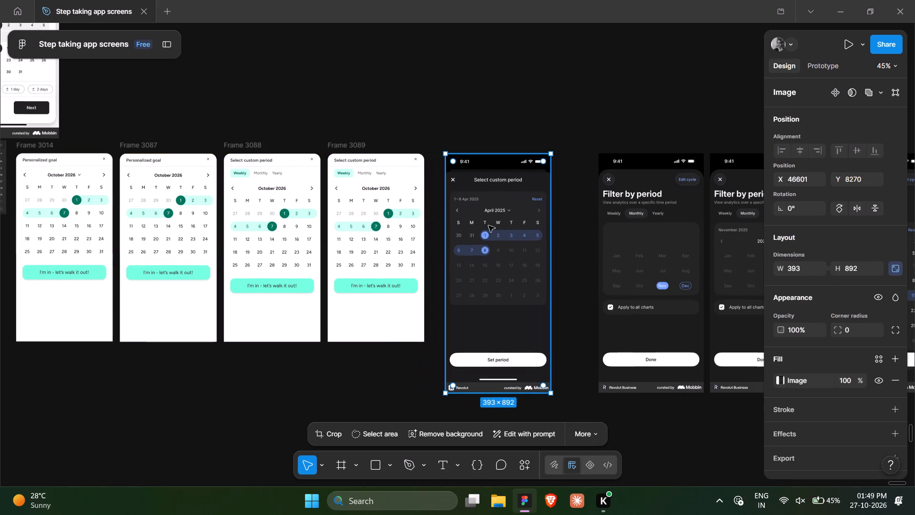
pyautogui.hscroll(-1, 371, 228)
pyautogui.click(335, 96)
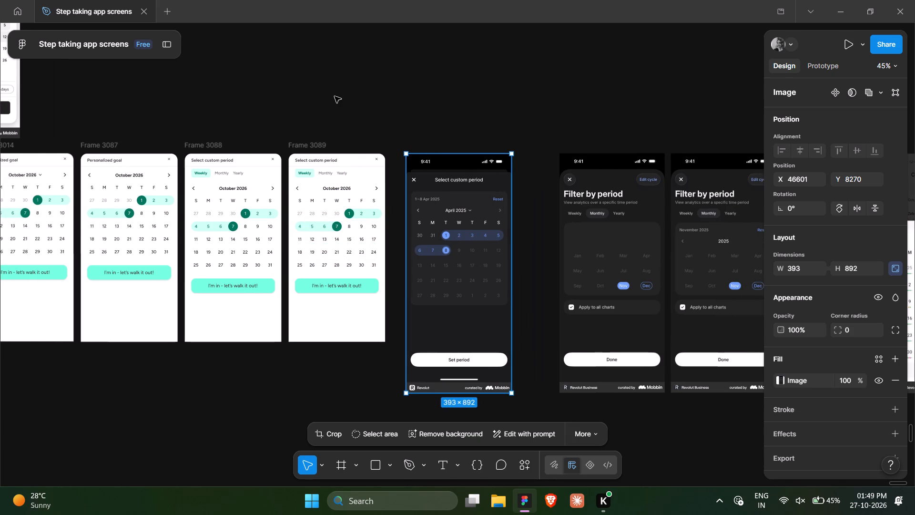
# Delete the weekday letters row from the calendar in Frame 3089.
pyautogui.hscroll(-1, 338, 211)
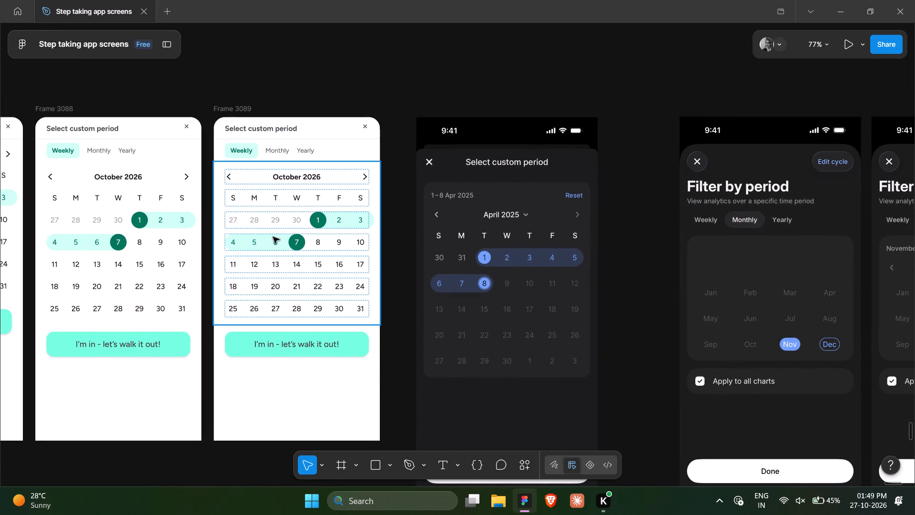
pyautogui.hscroll(-1, 273, 237)
pyautogui.doubleClick(269, 196)
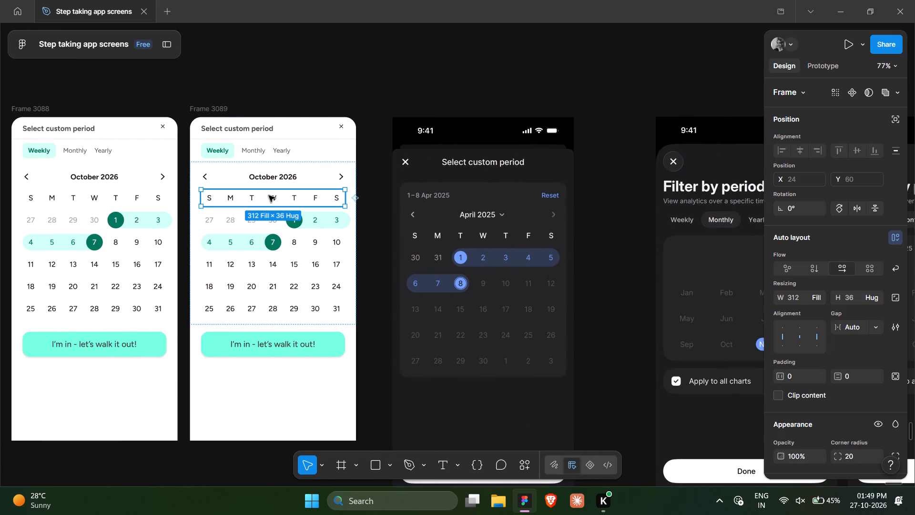
pyautogui.hscroll(-1, 269, 196)
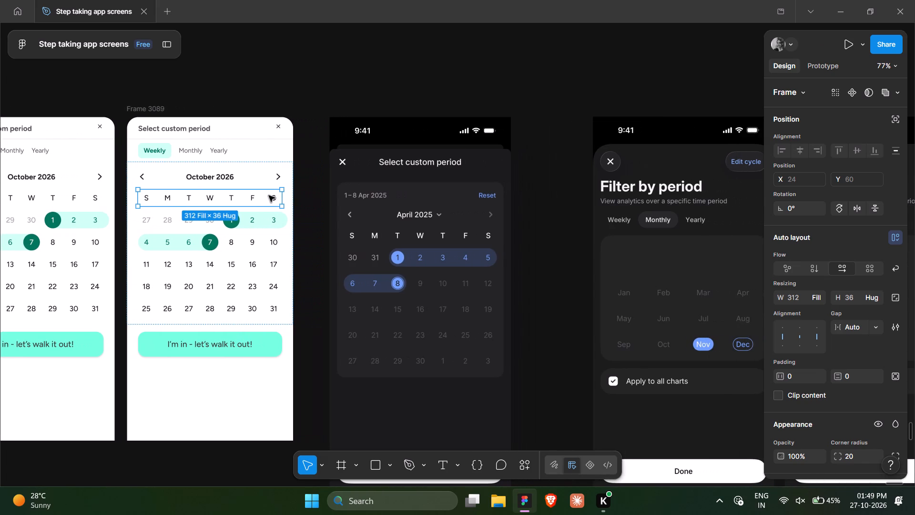
pyautogui.hscroll(1, 269, 196)
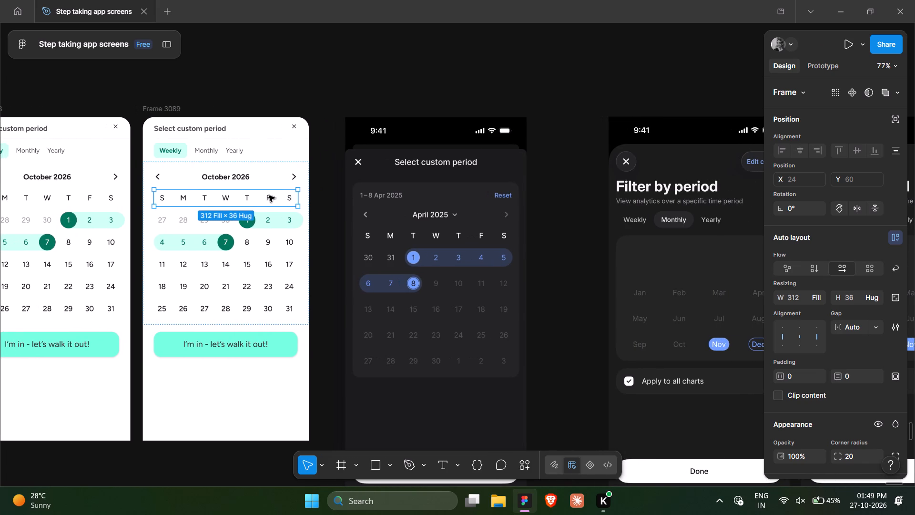
pyautogui.press('Delete')
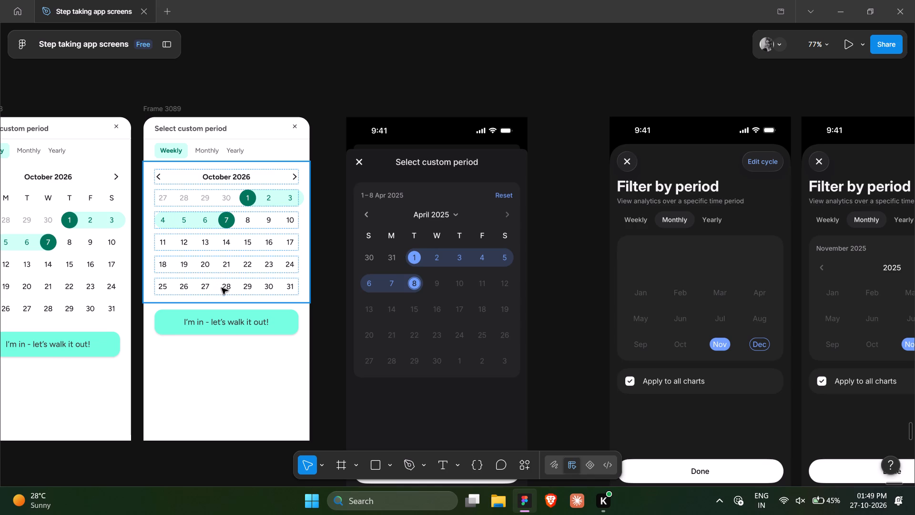
# Delete the 28, 30 and 31 date cells from the calendar's last row in Frame 3089, leaving four cells.
pyautogui.doubleClick(236, 287)
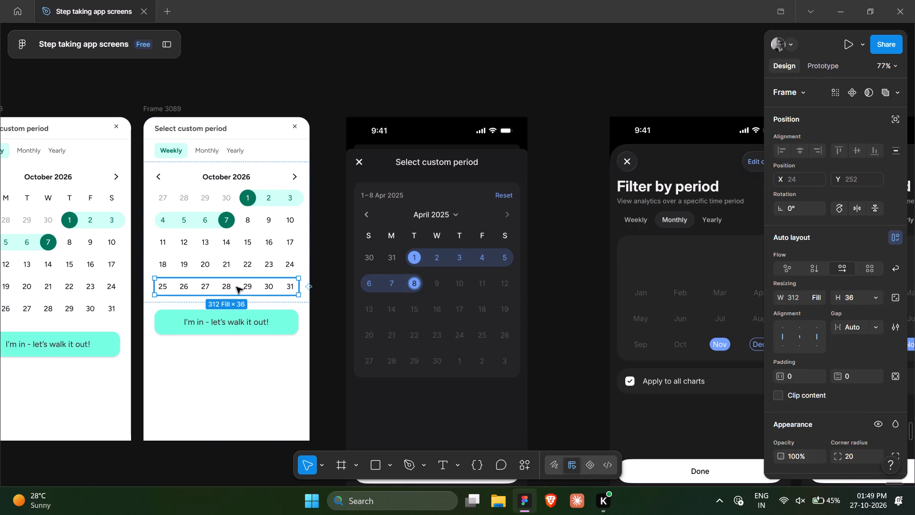
pyautogui.hscroll(-1, 236, 287)
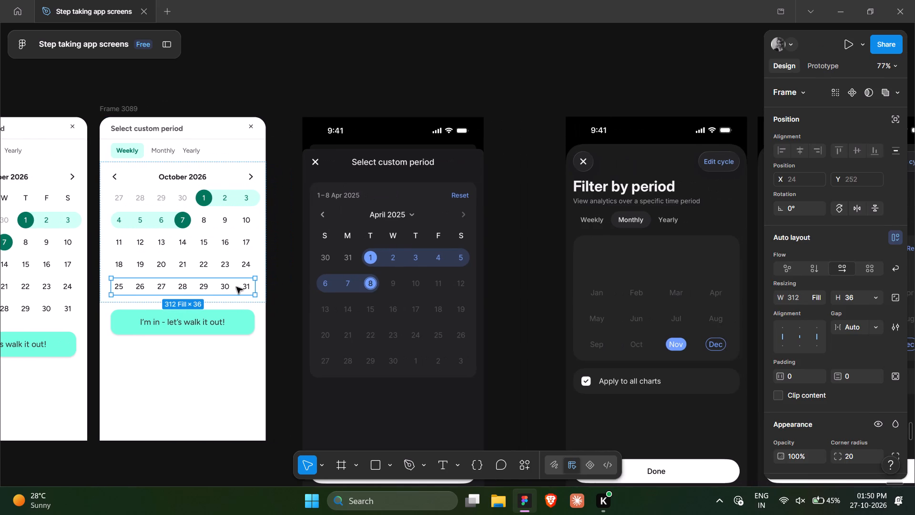
pyautogui.hscroll(-1, 236, 287)
pyautogui.press('Return')
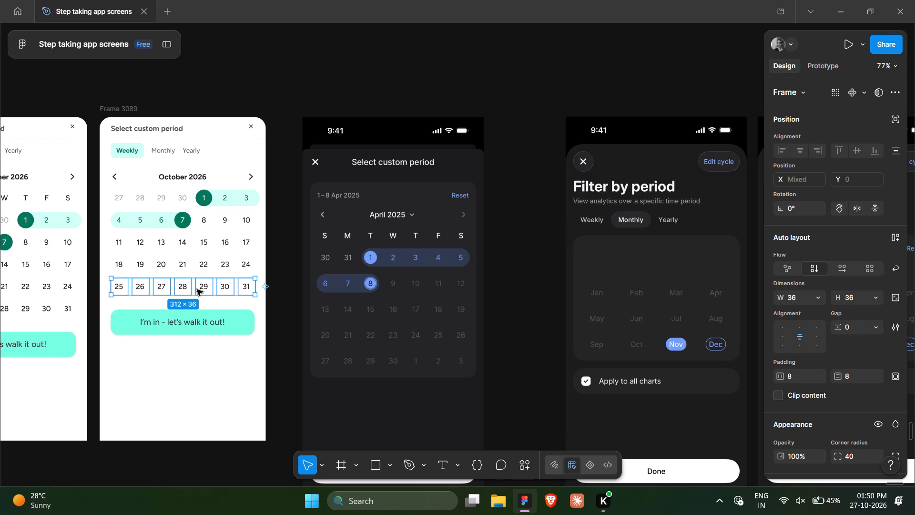
pyautogui.click(202, 288)
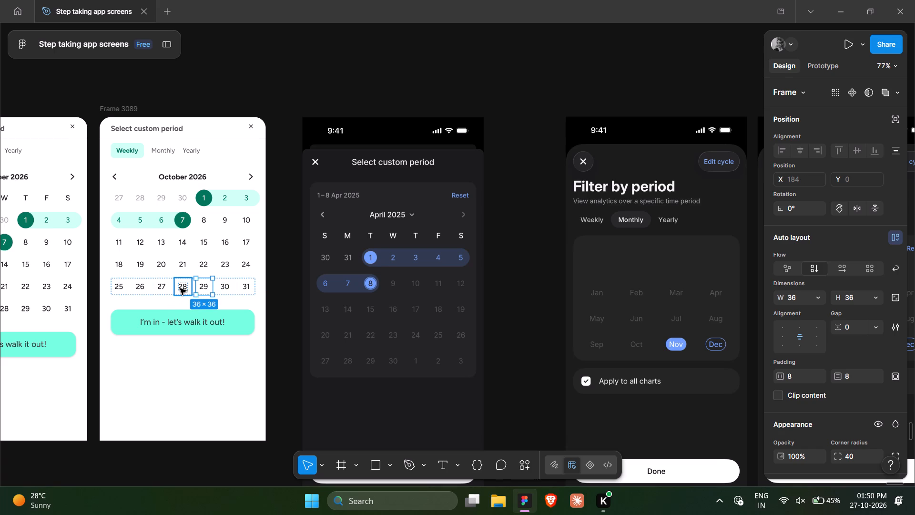
pyautogui.click(180, 288)
pyautogui.keyDown('shift'); pyautogui.click(224, 288); pyautogui.keyUp('shift')
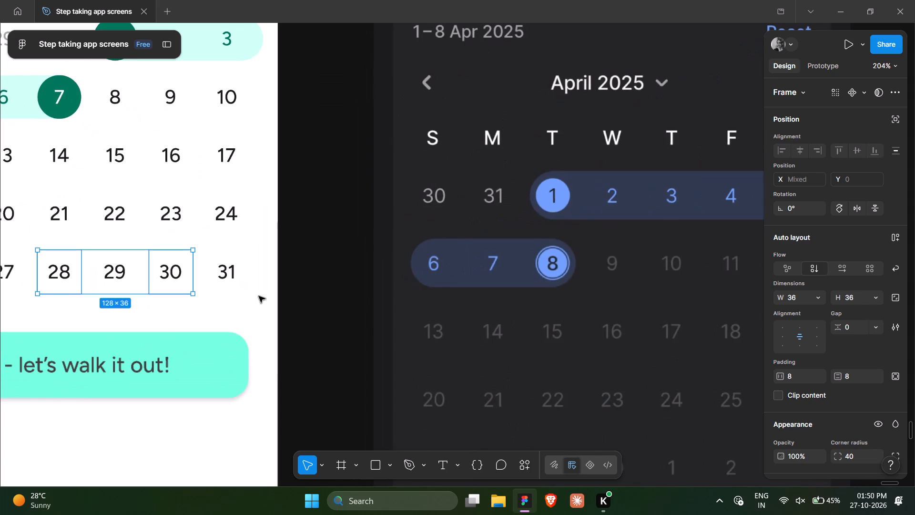
pyautogui.keyDown('shift'); pyautogui.click(234, 277); pyautogui.keyUp('shift')
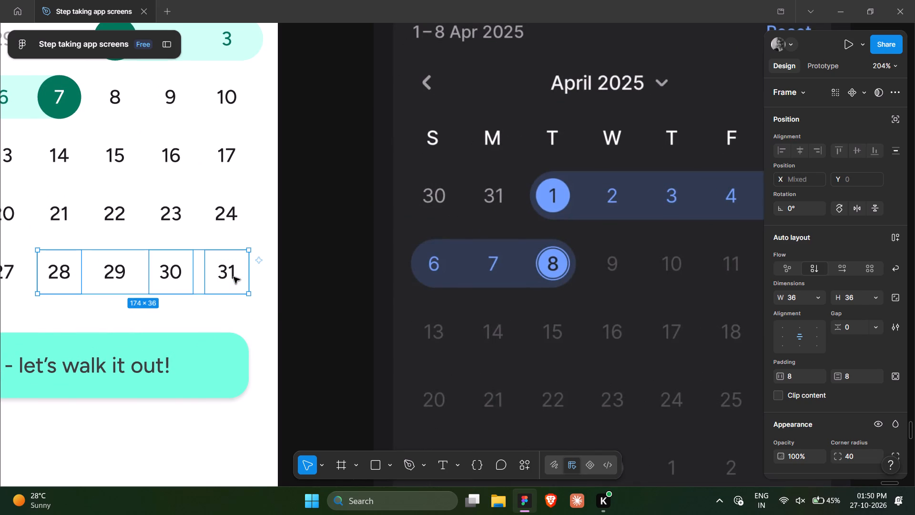
pyautogui.press('Delete')
# Relabel the first two cells of the calendar's last row in Frame 3089 as Jan and Feb.
pyautogui.hscroll(4, 234, 277)
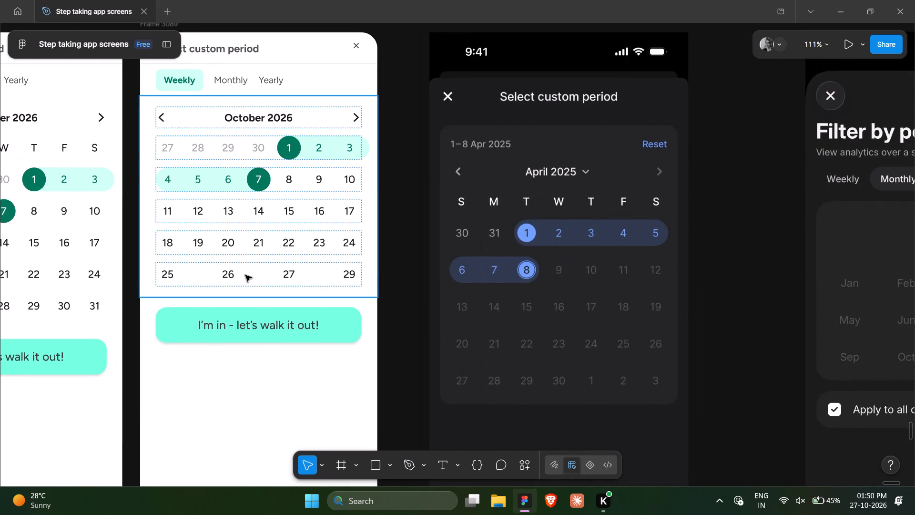
pyautogui.doubleClick(245, 275)
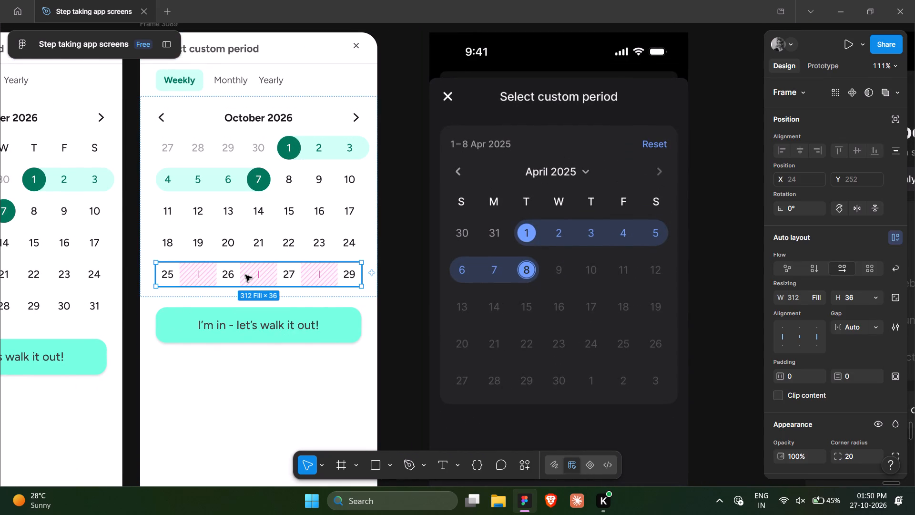
pyautogui.press('Return')
pyautogui.press('Return')
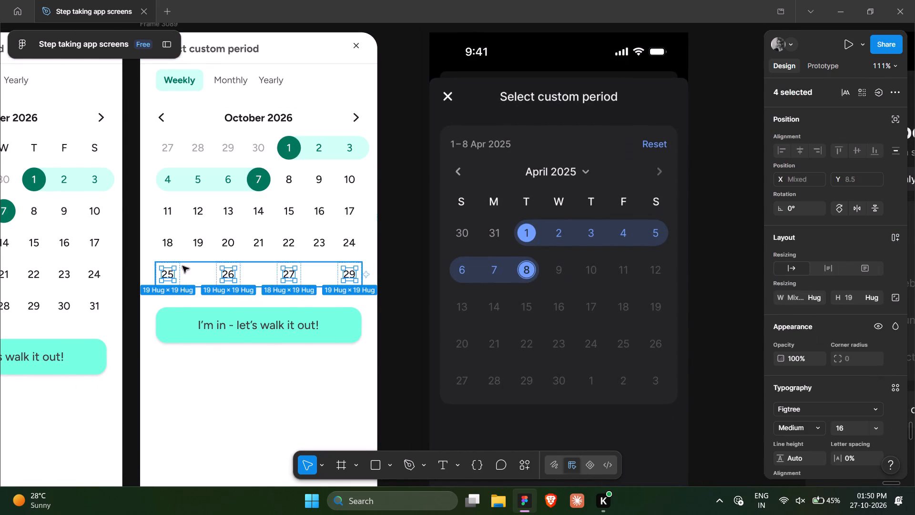
pyautogui.doubleClick(168, 275)
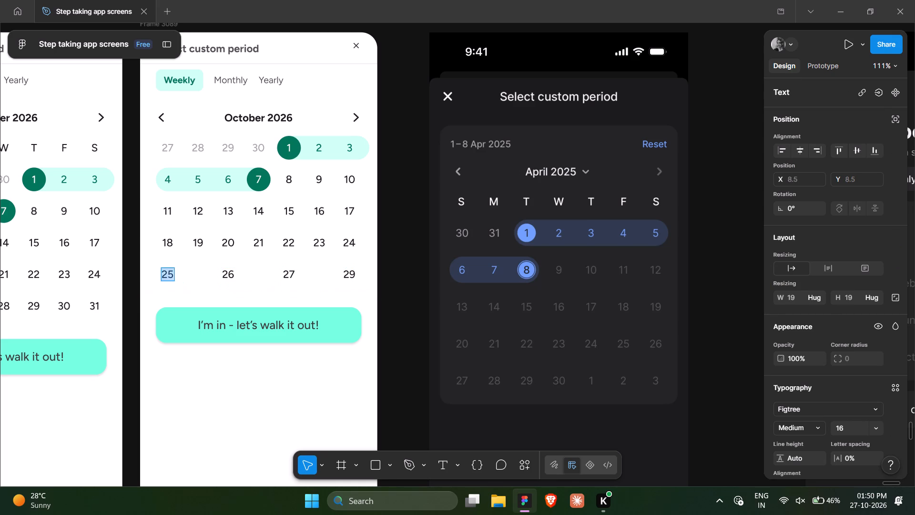
pyautogui.hscroll(-1, 168, 275)
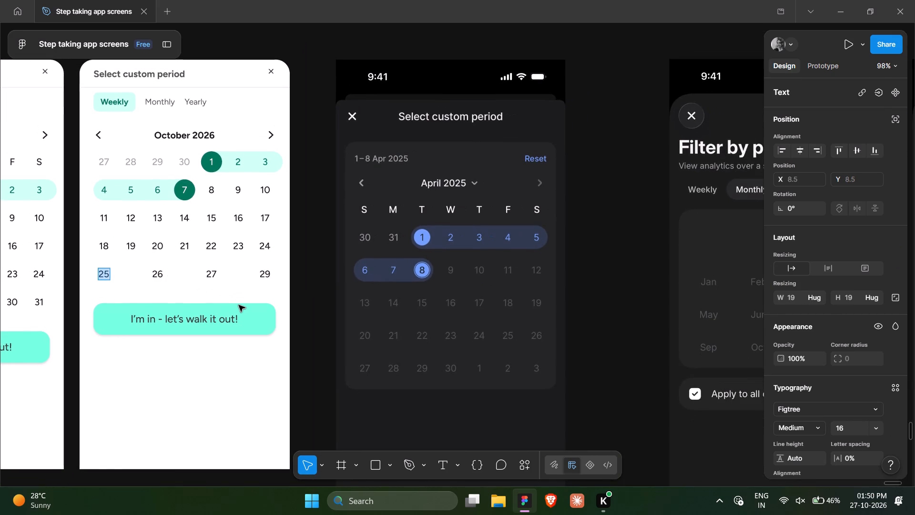
pyautogui.hscroll(1, 239, 305)
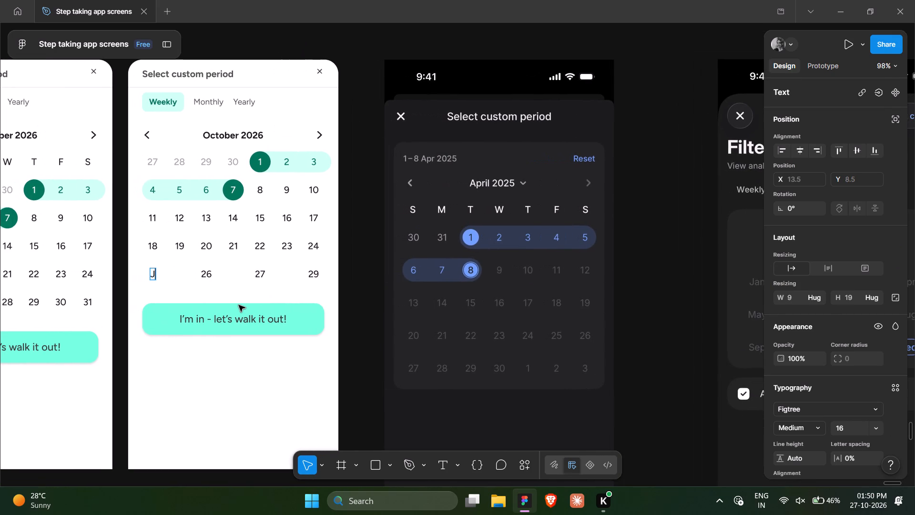
pyautogui.write('an')
pyautogui.press('Tab')
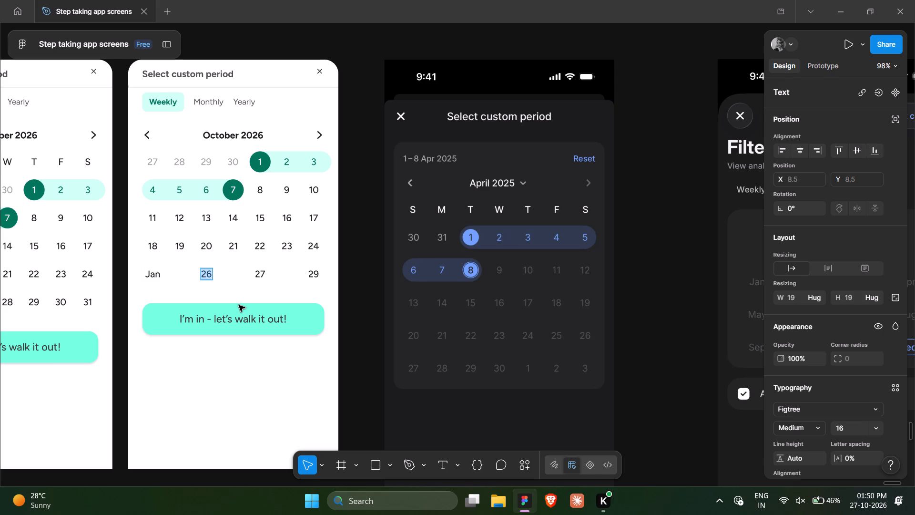
pyautogui.press('Tab')
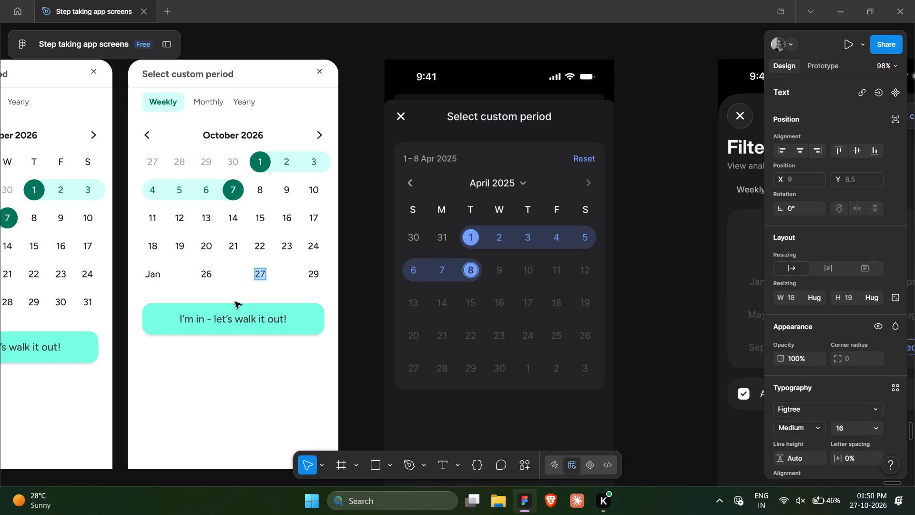
pyautogui.moveTo(201, 275); pyautogui.dragTo(214, 275)
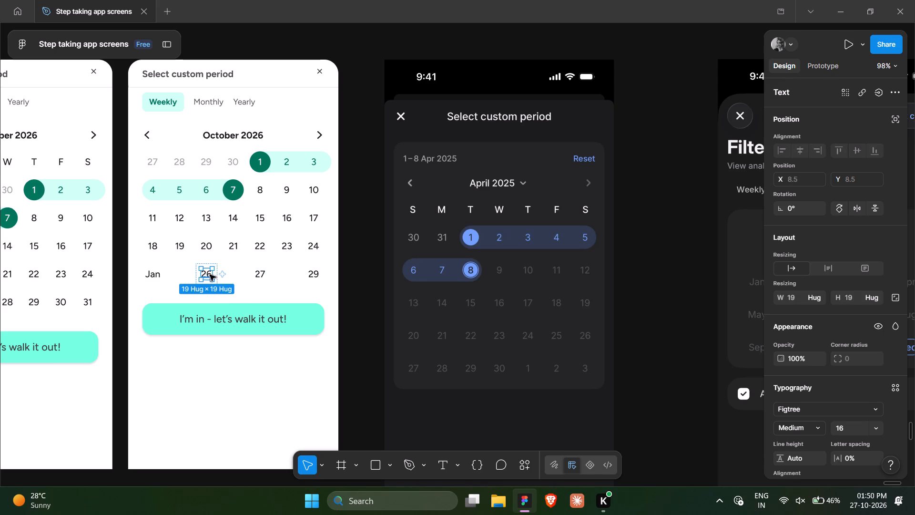
pyautogui.doubleClick(207, 275)
pyautogui.press('f')
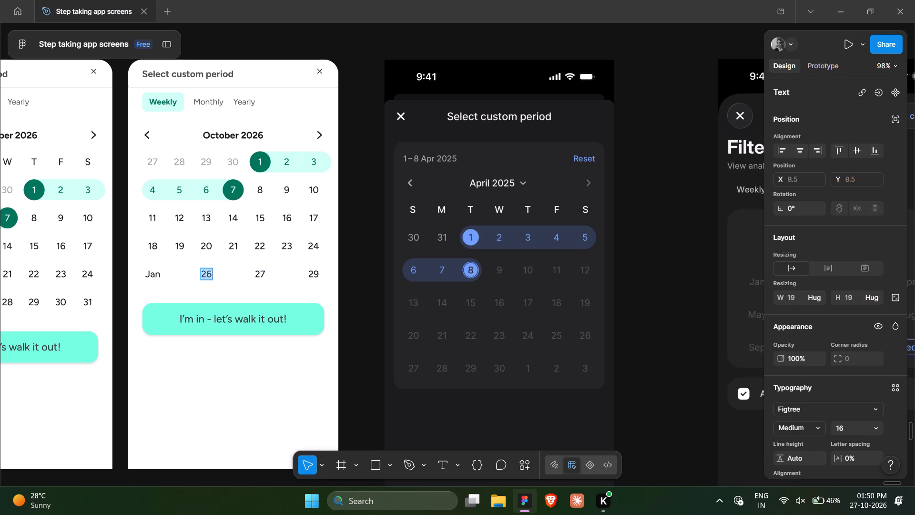
pyautogui.write('eb')
# Relabel the remaining two cells of that last row as Mar and Apr.
pyautogui.press('Tab')
pyautogui.press('m')
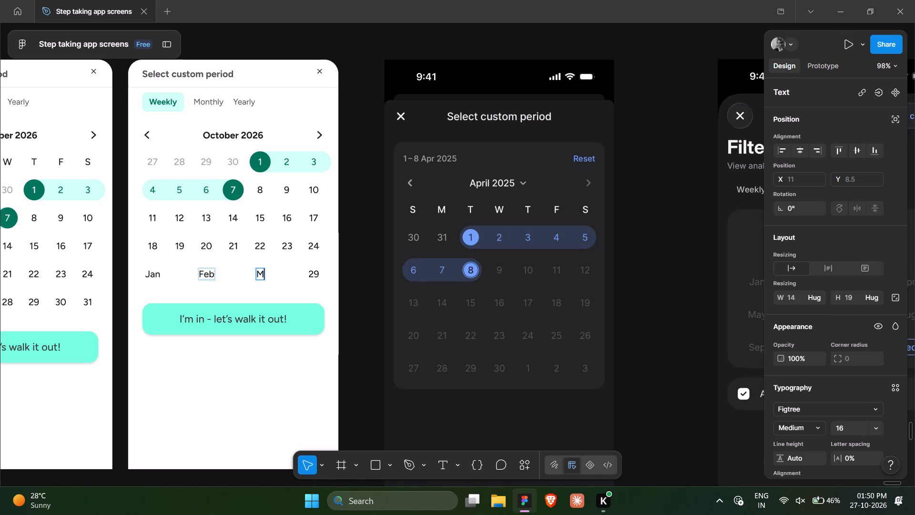
pyautogui.write('ar')
pyautogui.press('Tab')
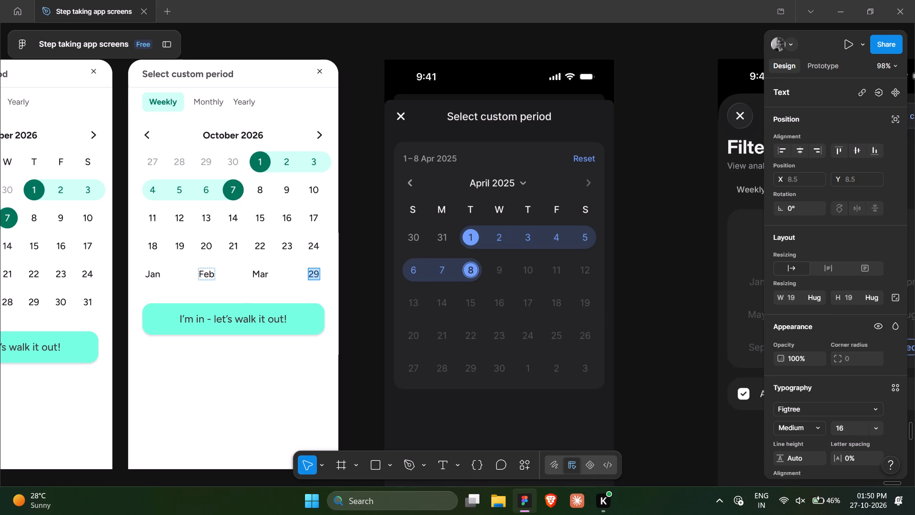
pyautogui.press('a')
pyautogui.press('p')
pyautogui.press('r')
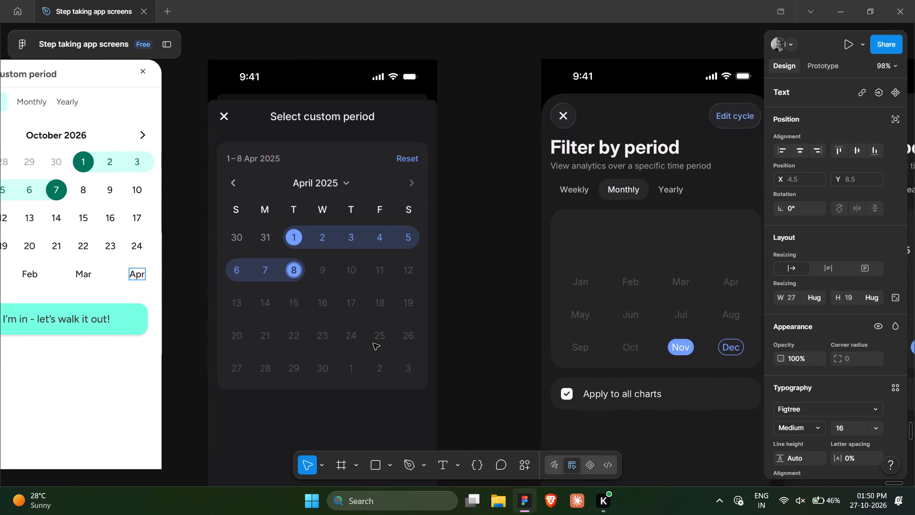
pyautogui.click(383, 274)
# Delete the 11–17 and 18–24 date rows above the month row in Frame 3089.
pyautogui.scroll(1, 383, 274)
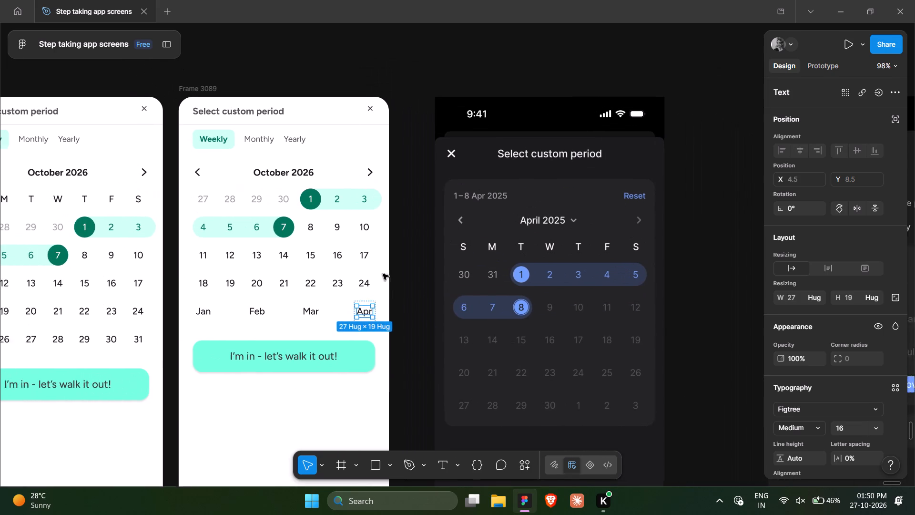
pyautogui.scroll(1, 383, 274)
pyautogui.click(295, 323)
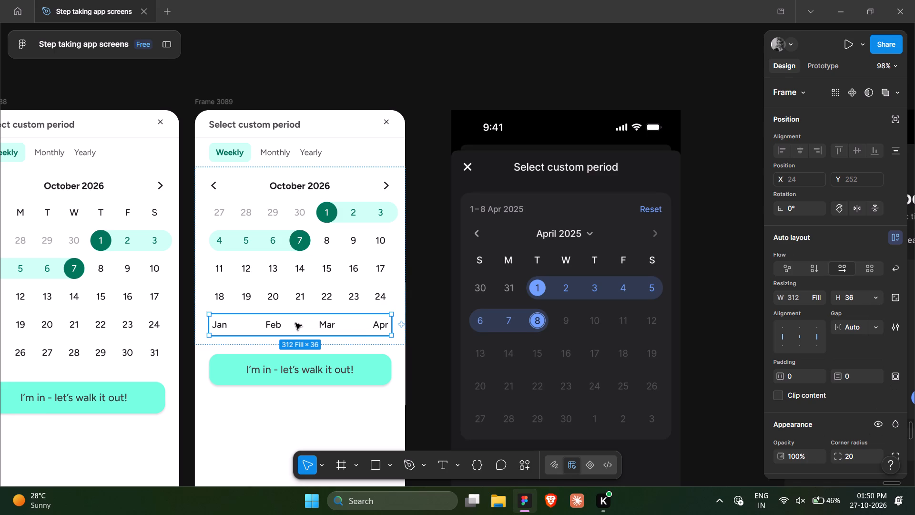
pyautogui.click(296, 300)
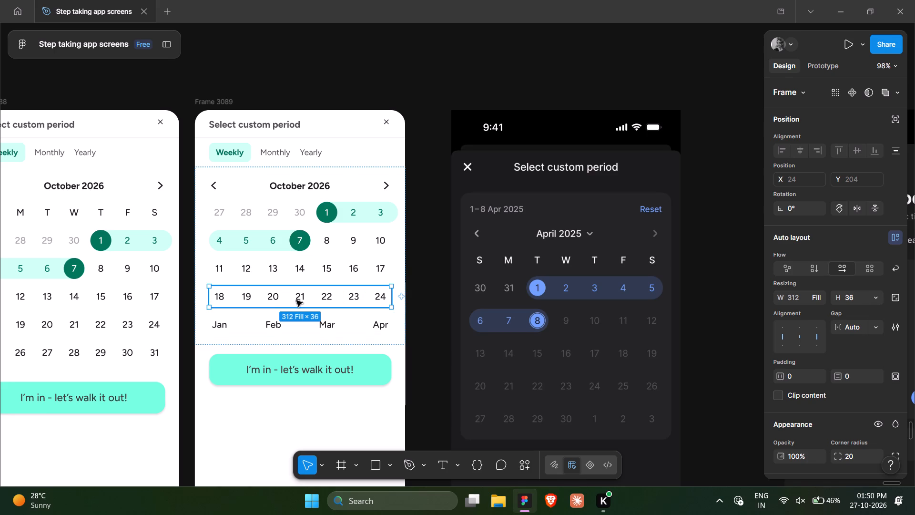
pyautogui.keyDown('shift'); pyautogui.click(297, 274); pyautogui.keyUp('shift')
pyautogui.press('Delete')
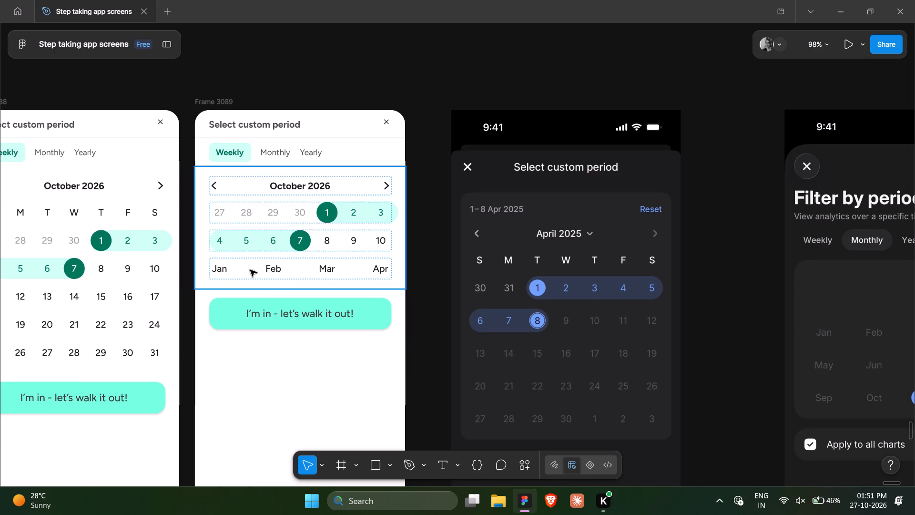
# Duplicate the Jan–Apr row twice to make three stacked month rows in Frame 3089.
pyautogui.doubleClick(250, 270)
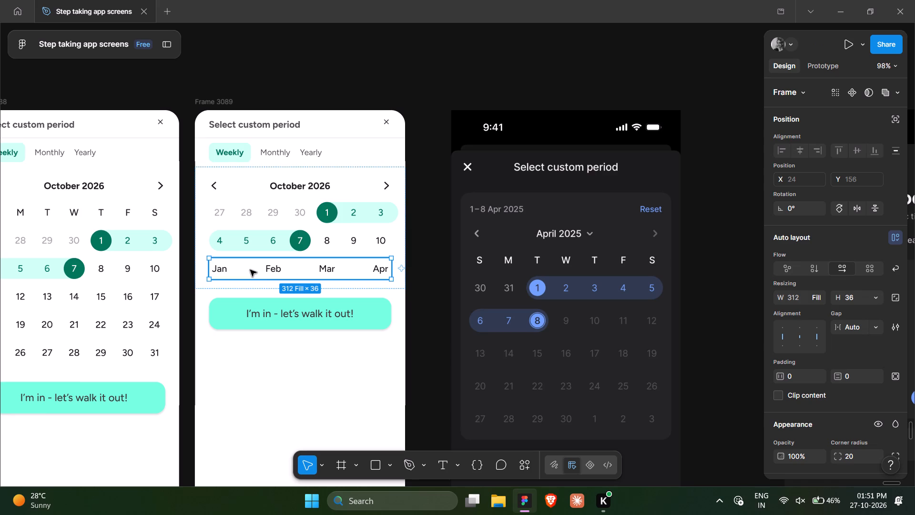
pyautogui.hotkey('ctrl', 'd')
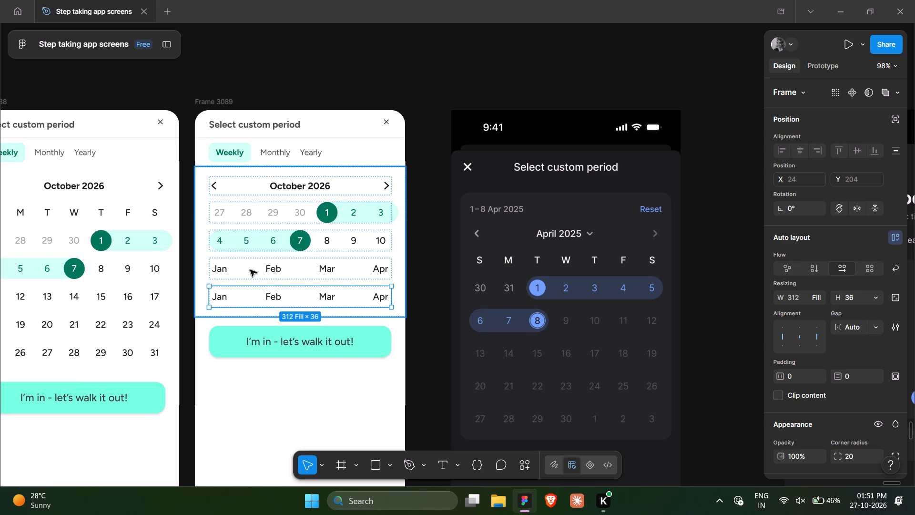
pyautogui.hotkey('ctrl', 'd')
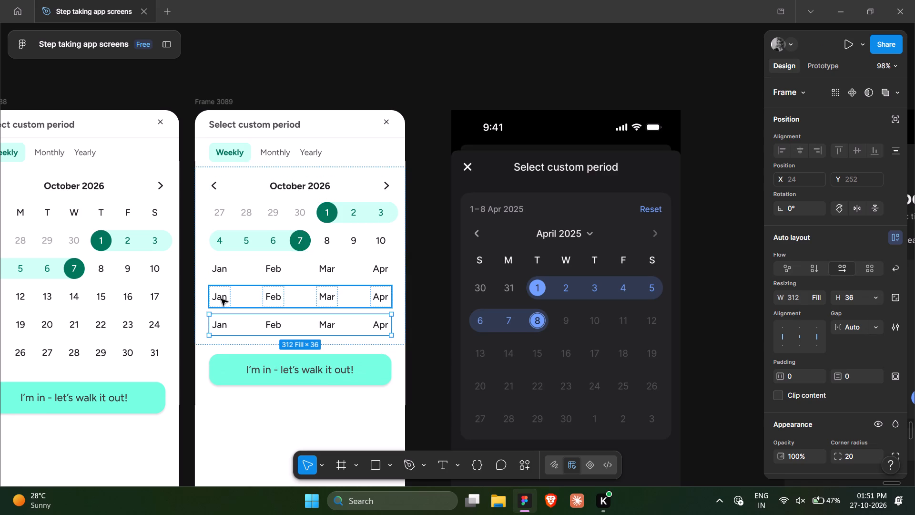
# Relabel the four cells of the second month row as May, Jun, Jul and Aug.
pyautogui.tripleClick(221, 299)
pyautogui.click(221, 299)
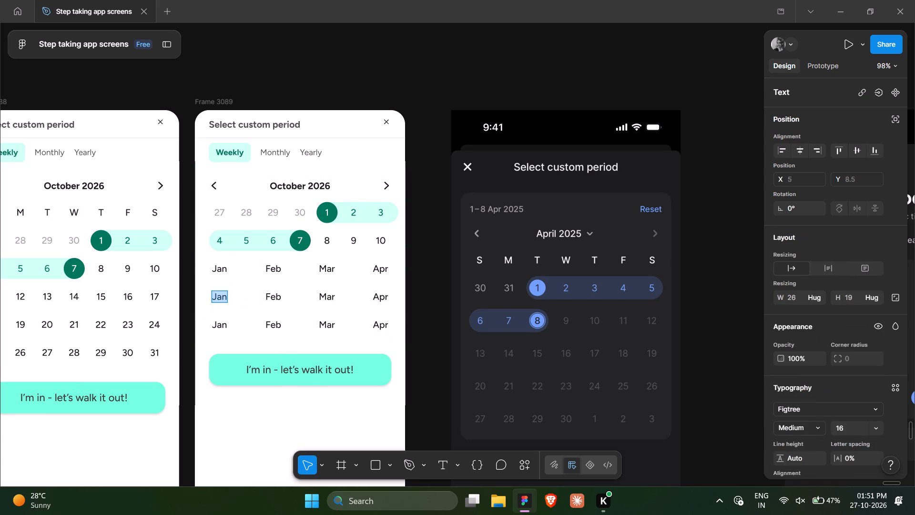
pyautogui.write('ay')
pyautogui.press('Tab')
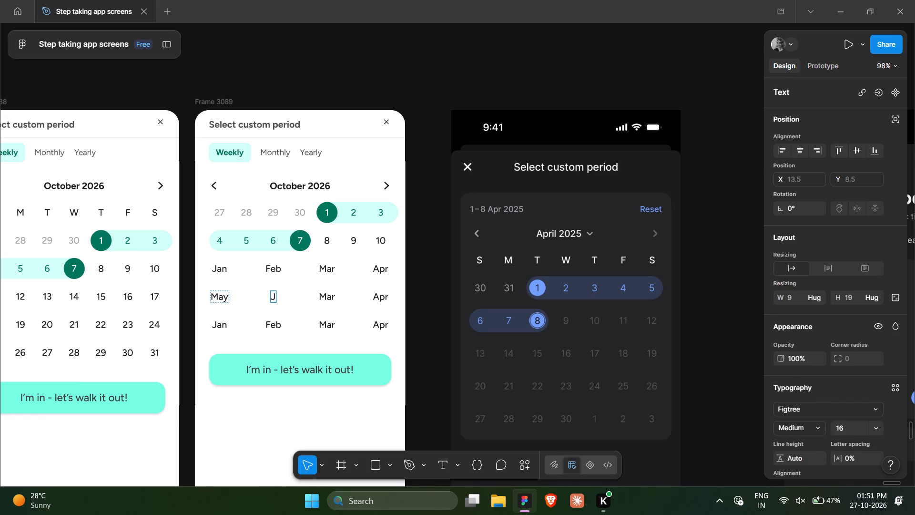
pyautogui.write('un')
pyautogui.press('Tab')
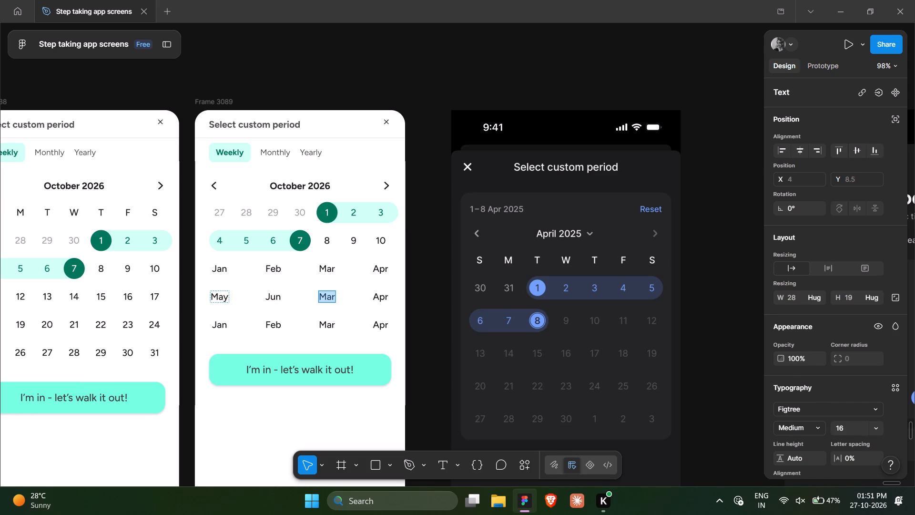
pyautogui.press('j')
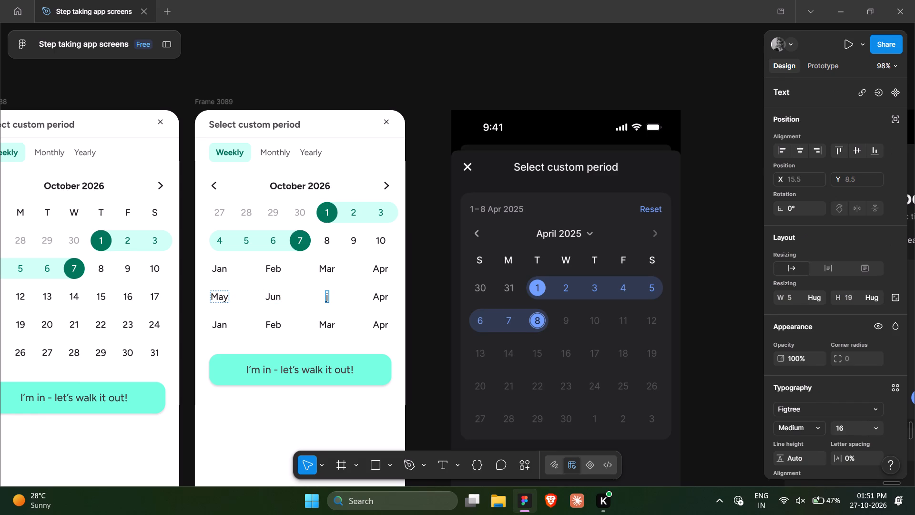
pyautogui.press('BackSpace')
pyautogui.press('j')
pyautogui.write('ul')
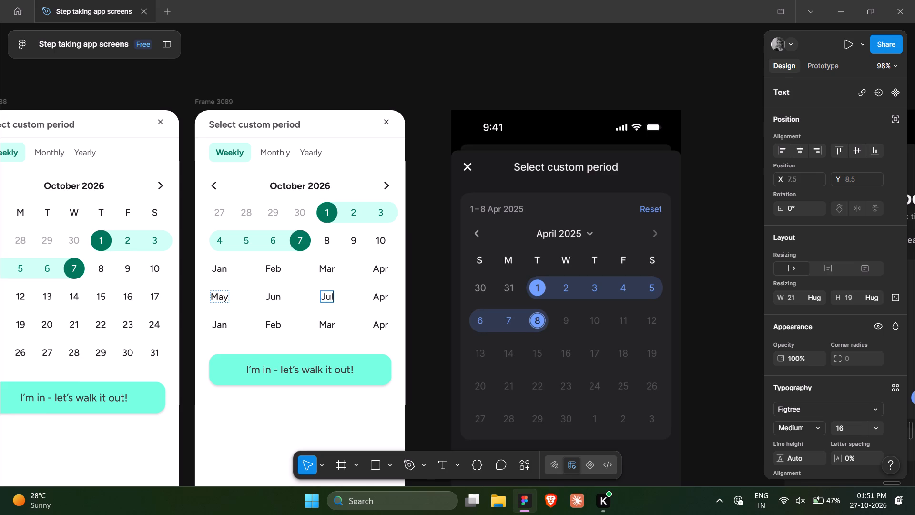
pyautogui.press('Tab')
pyautogui.press('a')
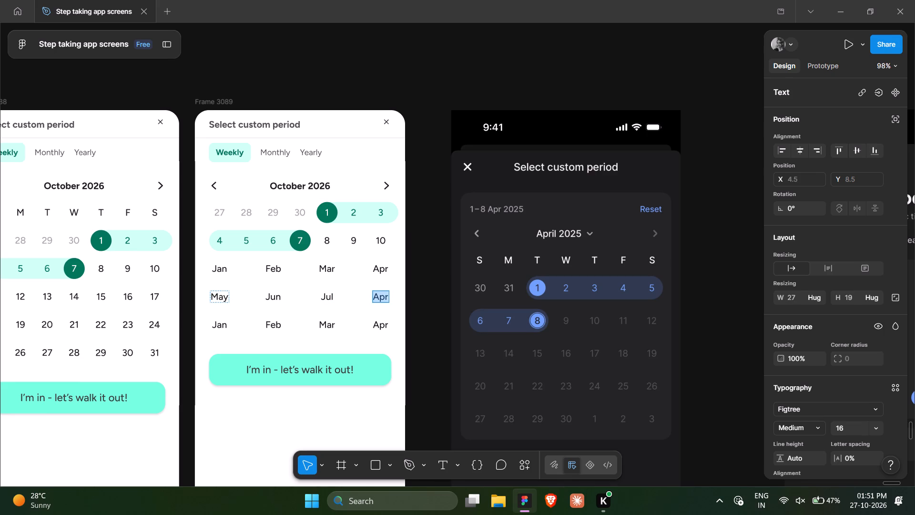
pyautogui.write('ug')
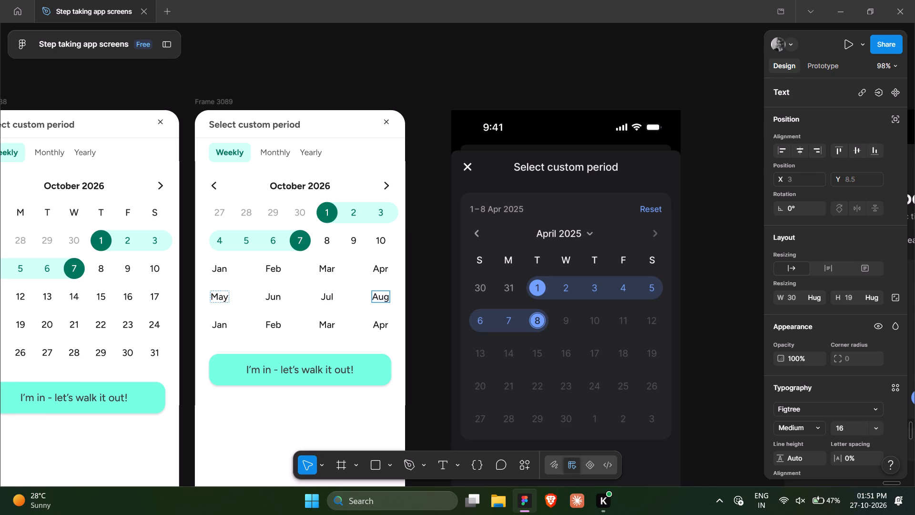
# Relabel the four cells of the third month row in Frame 3089 as Sep, Oct, Nov and Dec.
pyautogui.press('Tab')
pyautogui.press('s')
pyautogui.write('ep')
pyautogui.press('Tab')
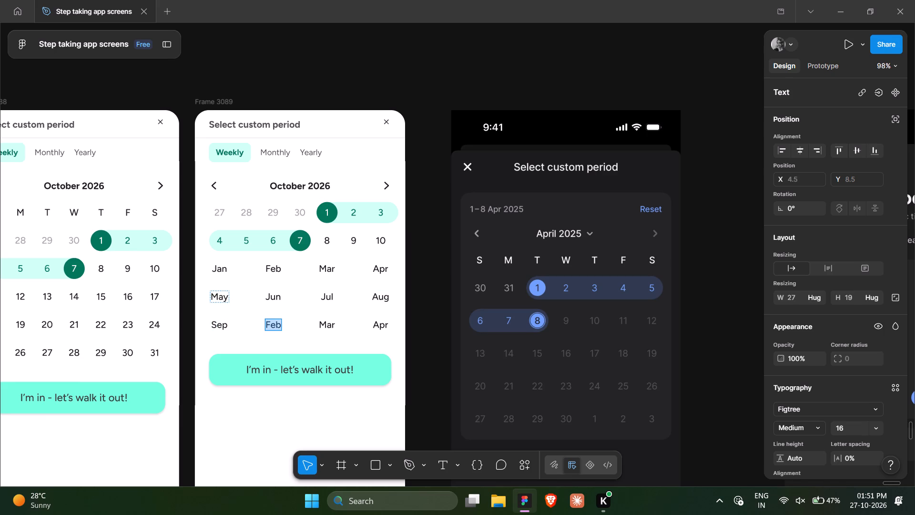
pyautogui.press('o')
pyautogui.write('ct')
pyautogui.press('Tab')
pyautogui.press('n')
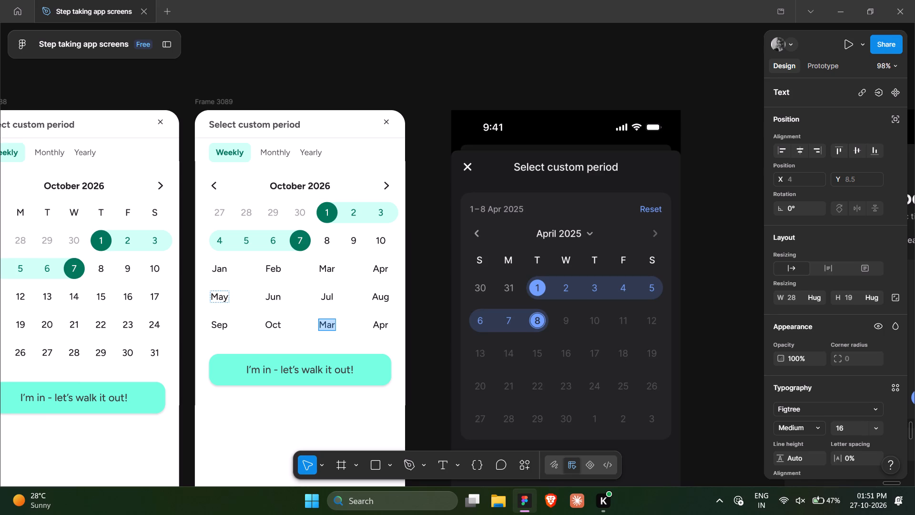
pyautogui.write('ov')
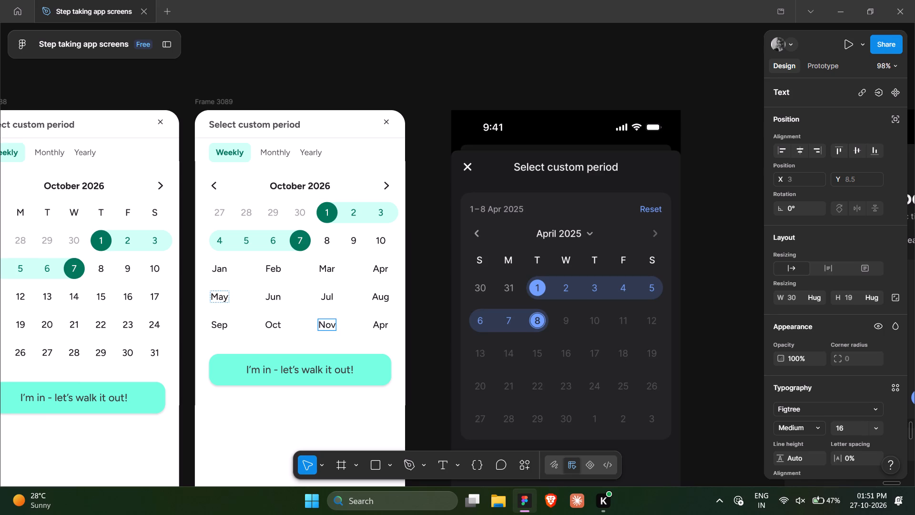
pyautogui.press('Tab')
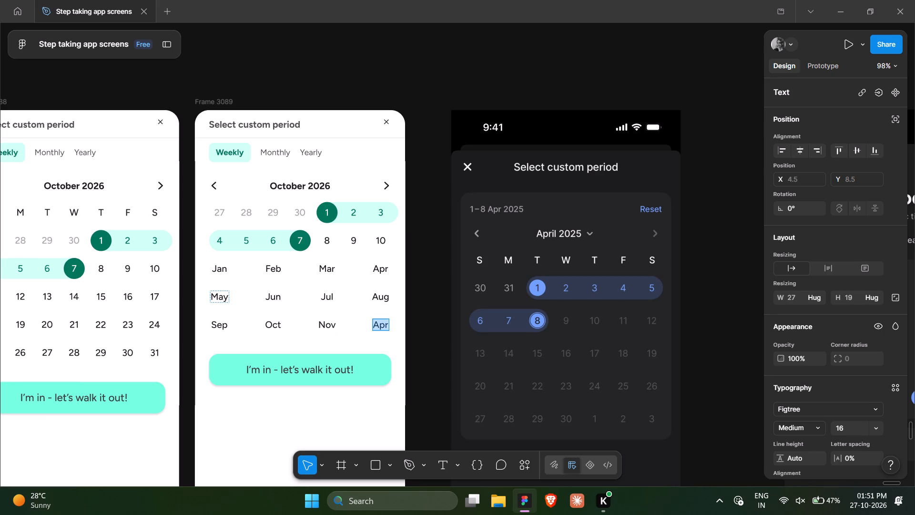
pyautogui.press('d')
pyautogui.write('ec')
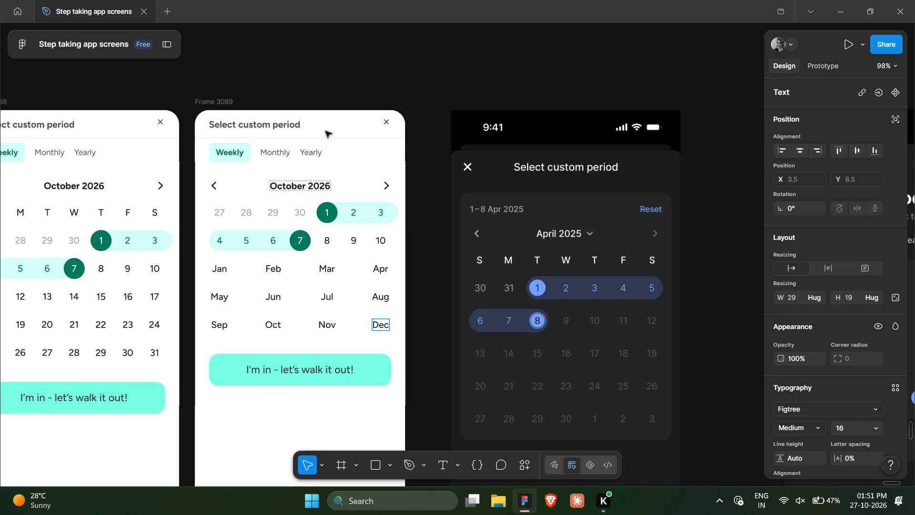
pyautogui.click(429, 97)
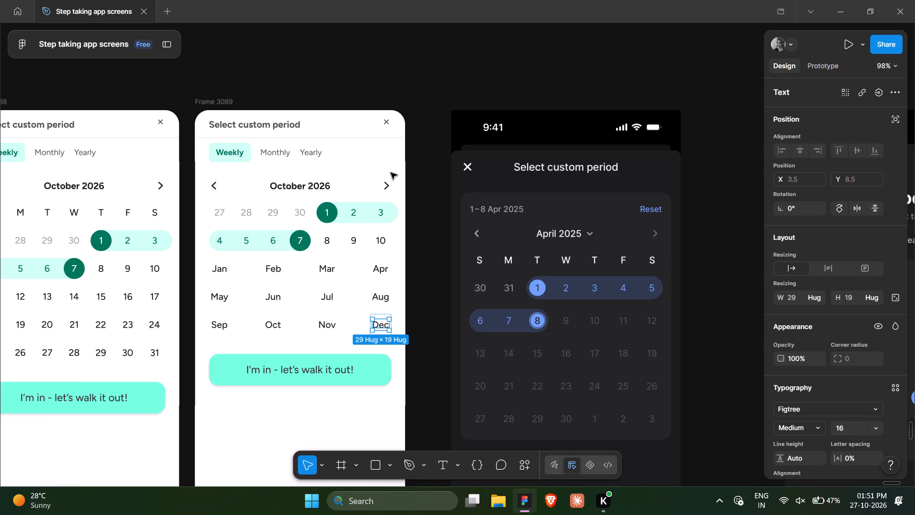
# Delete the 4–10 date row above the month rows in Frame 3089.
pyautogui.click(349, 239)
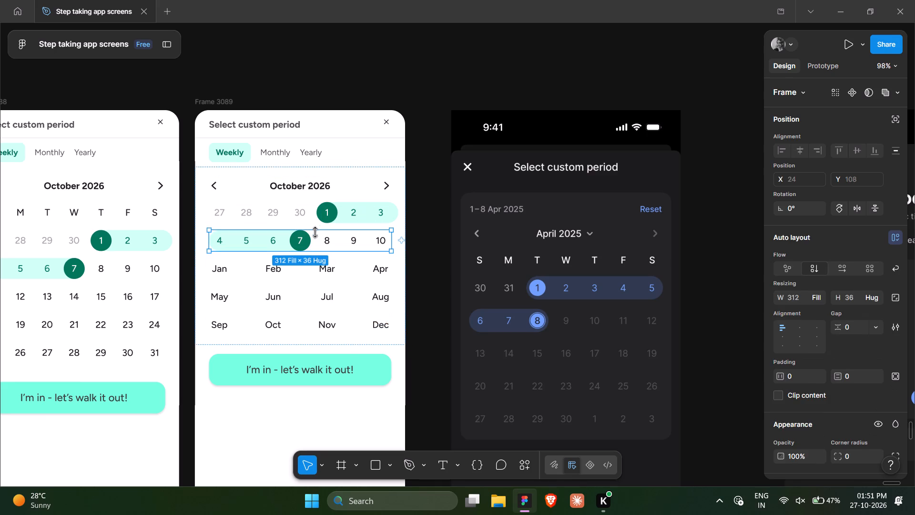
pyautogui.press('Delete')
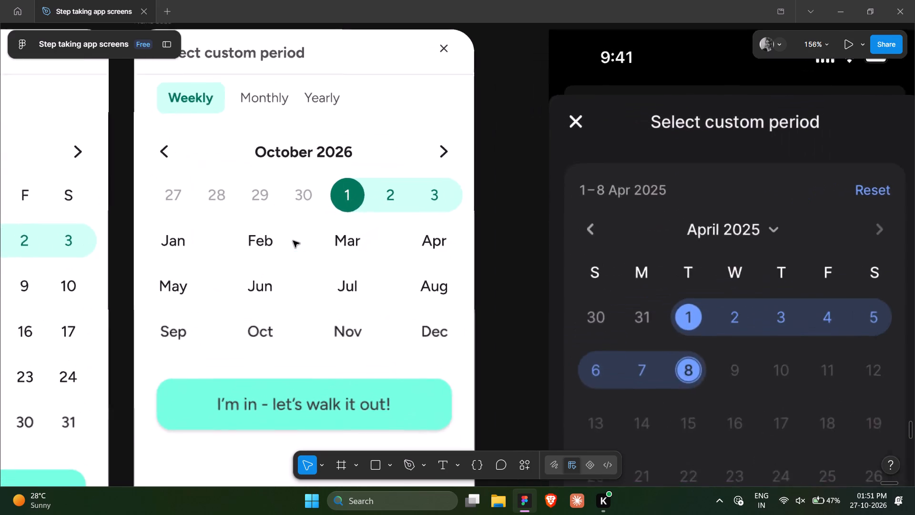
# Copy the dark green circle styling of date cell 1 onto the Oct cell in Frame 3089.
pyautogui.scroll(1, 293, 241)
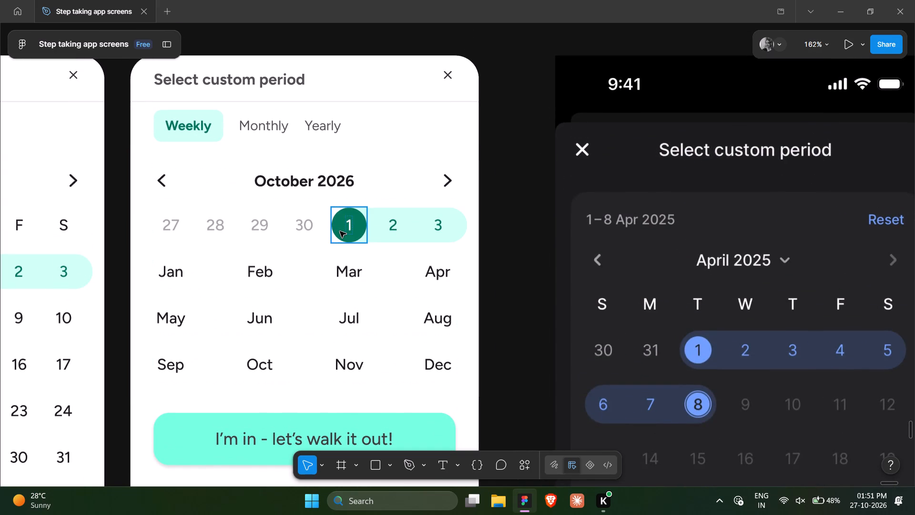
pyautogui.keyDown('ctrl'); pyautogui.click(340, 231); pyautogui.keyUp('ctrl')
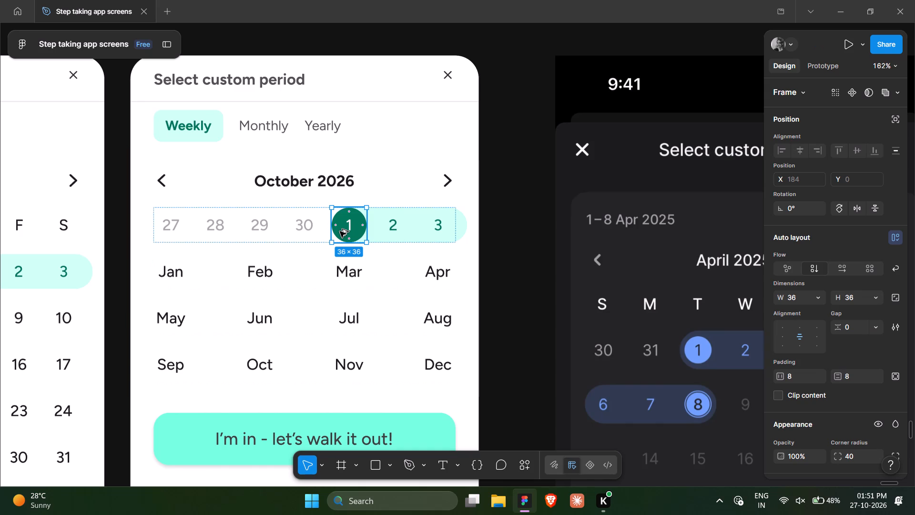
pyautogui.hotkey('ctrl', 'alt', 'c')
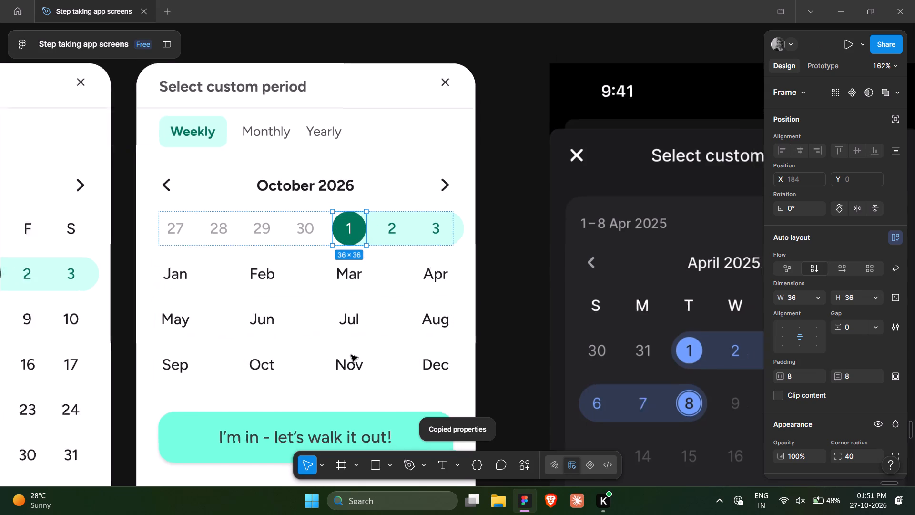
pyautogui.doubleClick(275, 369)
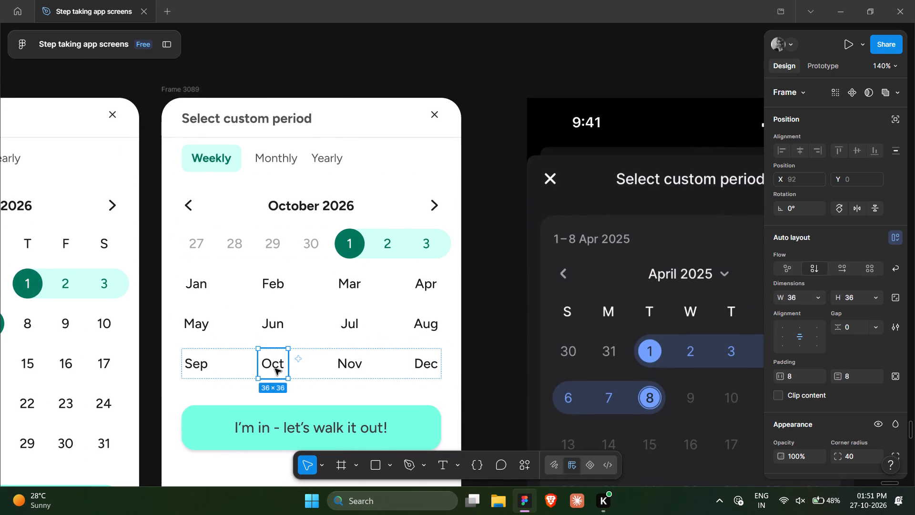
pyautogui.hotkey('ctrl', 'alt', 'v')
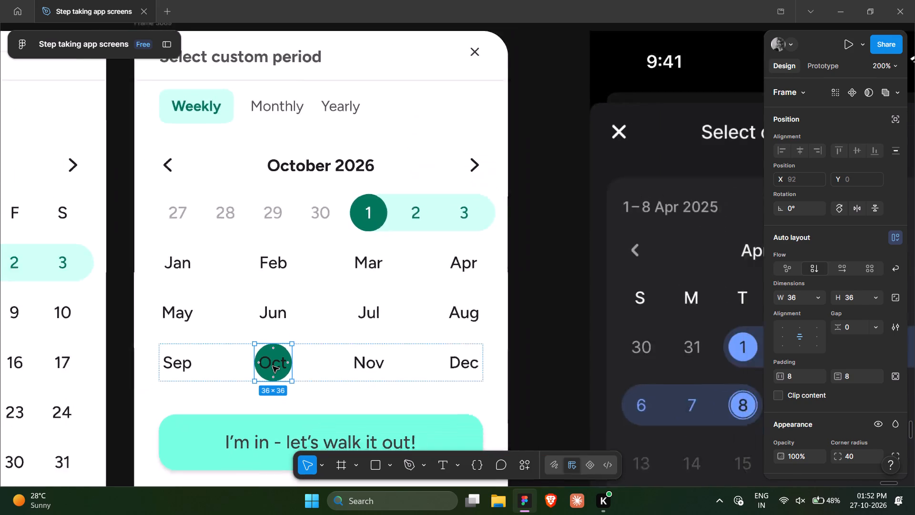
# Change the Oct label's text fill to white (FFFFFF) and return the selection to its enclosing cell.
pyautogui.hscroll(-4, 273, 366)
pyautogui.scroll(-1, 273, 366)
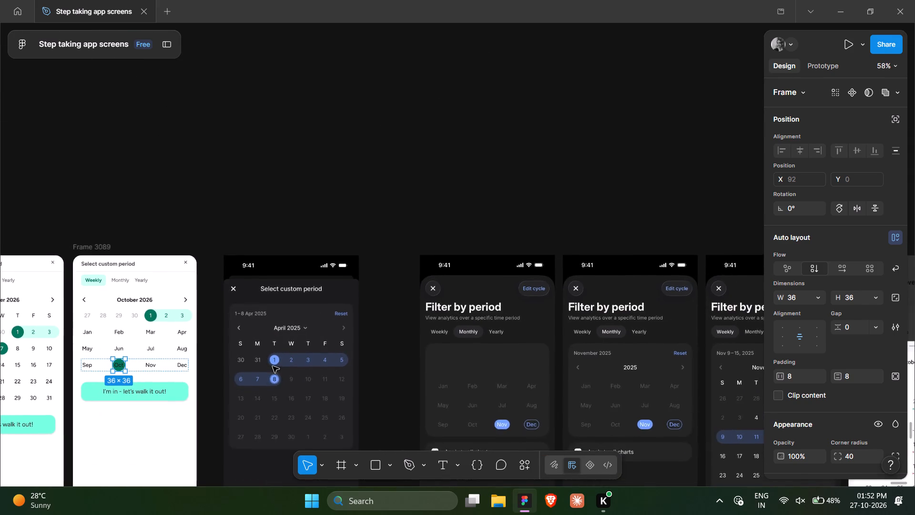
pyautogui.scroll(-1, 273, 366)
pyautogui.hscroll(2, 273, 366)
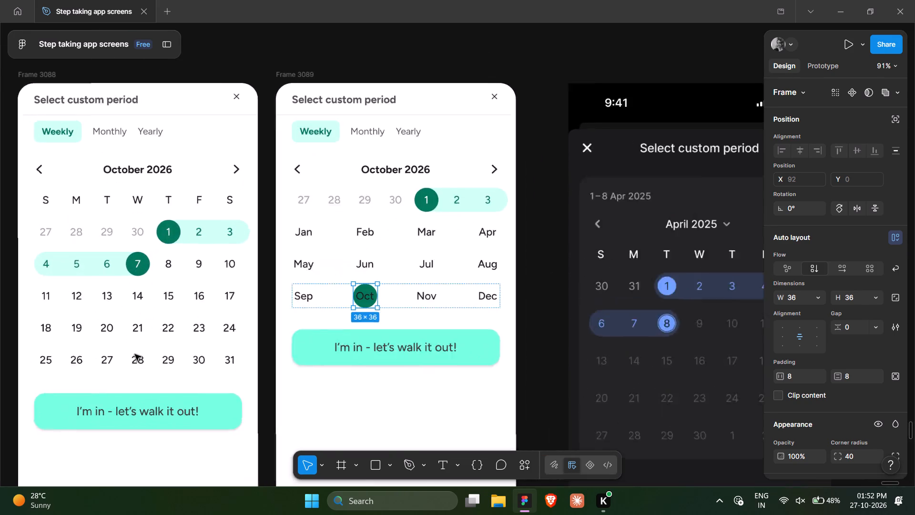
pyautogui.hscroll(1, 135, 354)
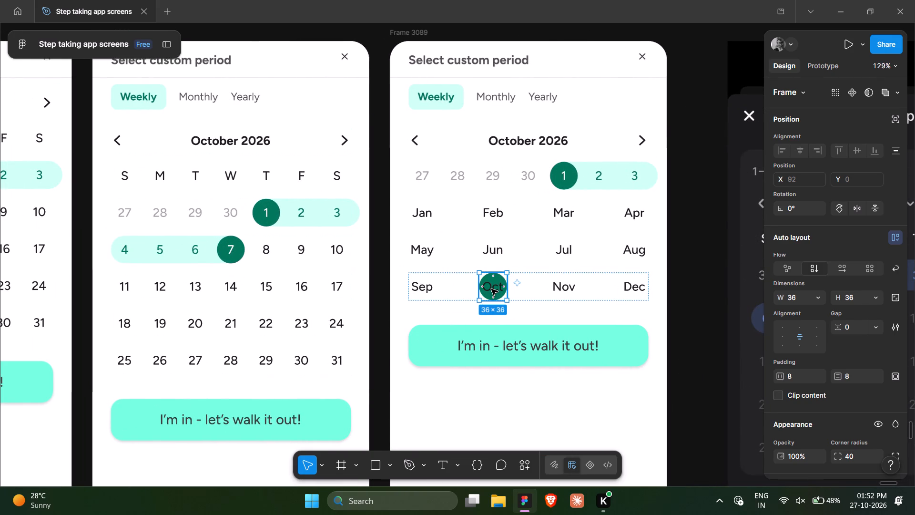
pyautogui.keyDown('ctrl'); pyautogui.click(491, 289); pyautogui.keyUp('ctrl')
pyautogui.scroll(-5, 823, 423)
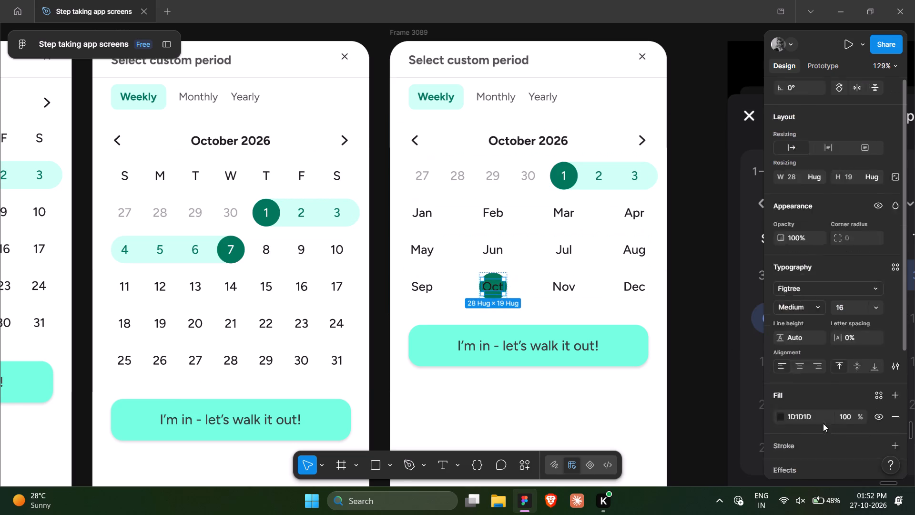
pyautogui.scroll(-2, 823, 423)
pyautogui.click(778, 361)
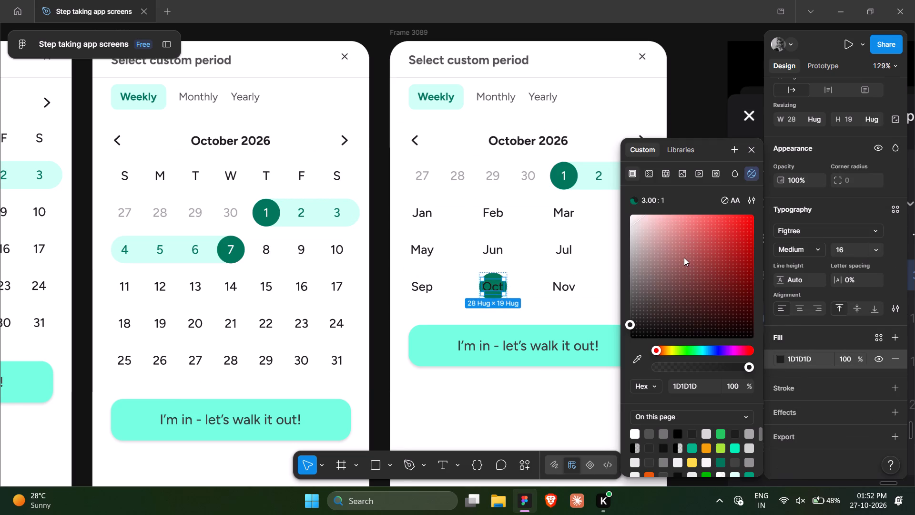
pyautogui.moveTo(684, 257); pyautogui.dragTo(557, 84)
pyautogui.click(752, 148)
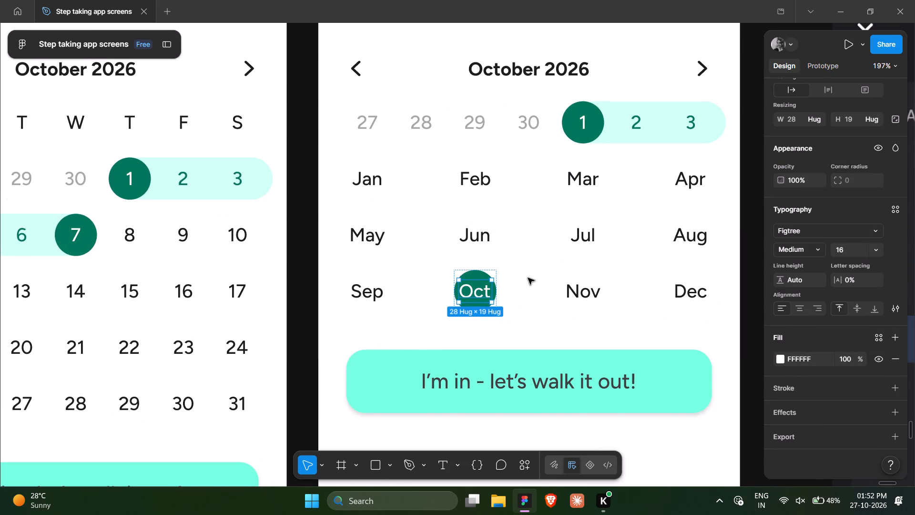
pyautogui.hotkey('shift', 'Return')
pyautogui.scroll(1, 811, 284)
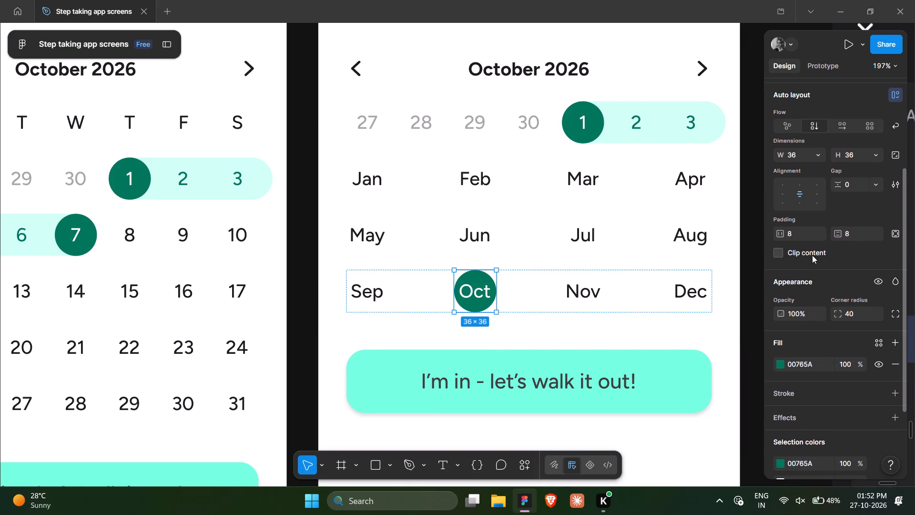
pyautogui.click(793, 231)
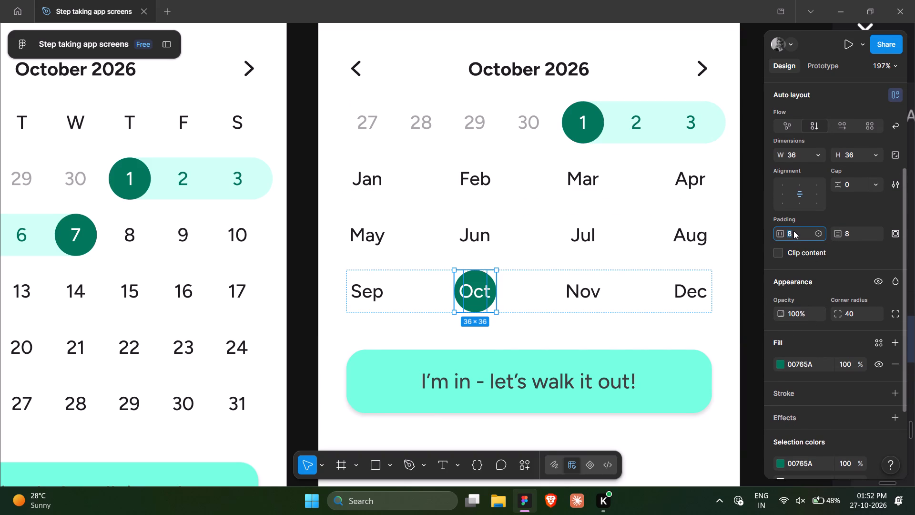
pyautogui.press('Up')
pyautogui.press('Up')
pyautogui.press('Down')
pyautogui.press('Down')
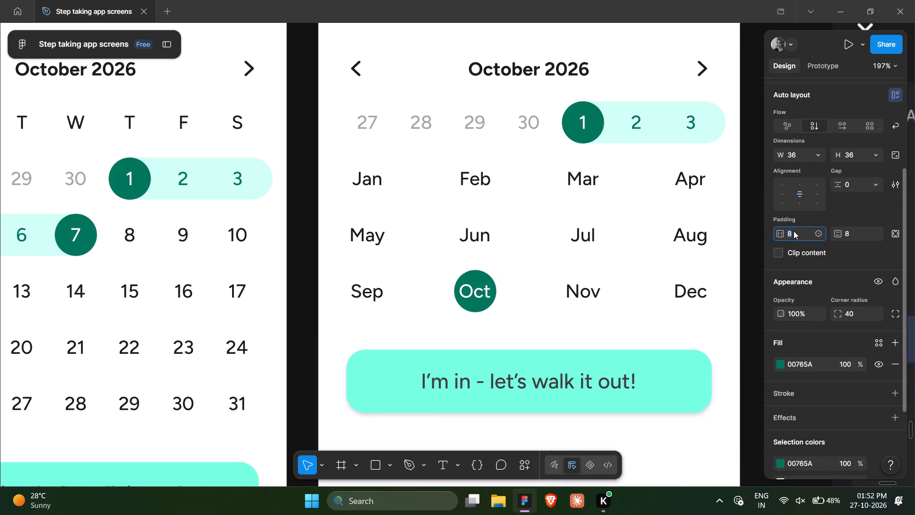
# Set both the width and height of the Oct cell to hug its contents.
pyautogui.click(819, 155)
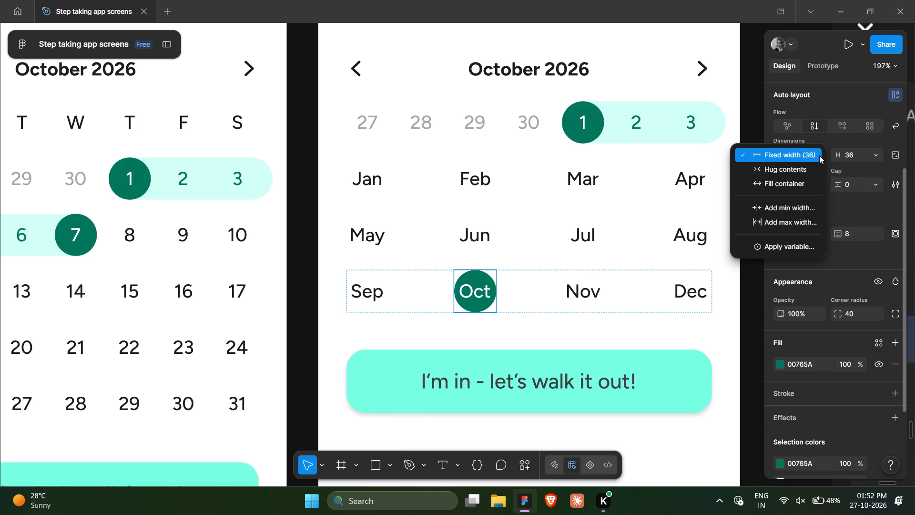
pyautogui.click(776, 168)
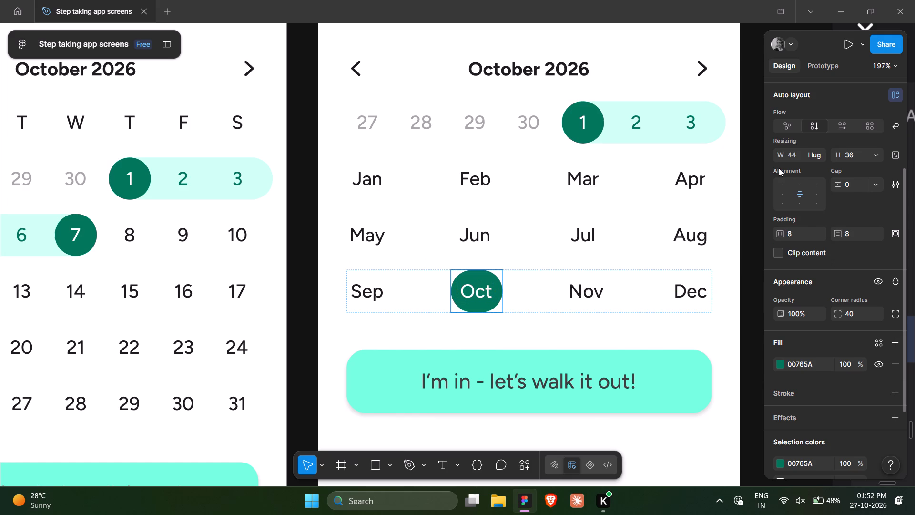
pyautogui.click(873, 156)
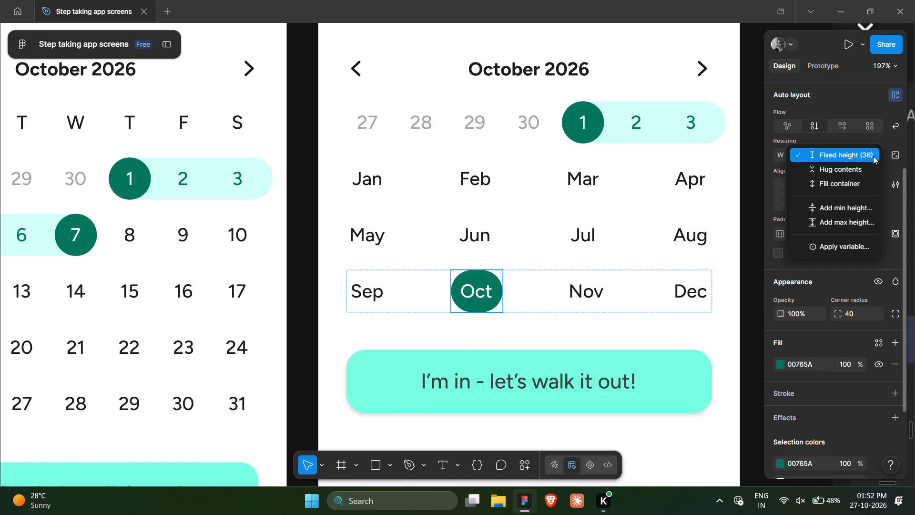
pyautogui.click(843, 166)
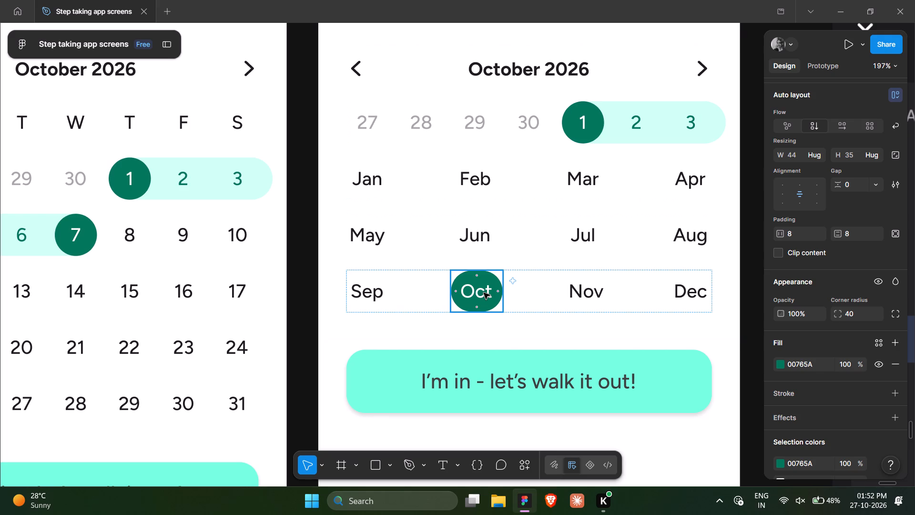
# Set the horizontal padding of the green Oct cell to 12.
pyautogui.click(799, 233)
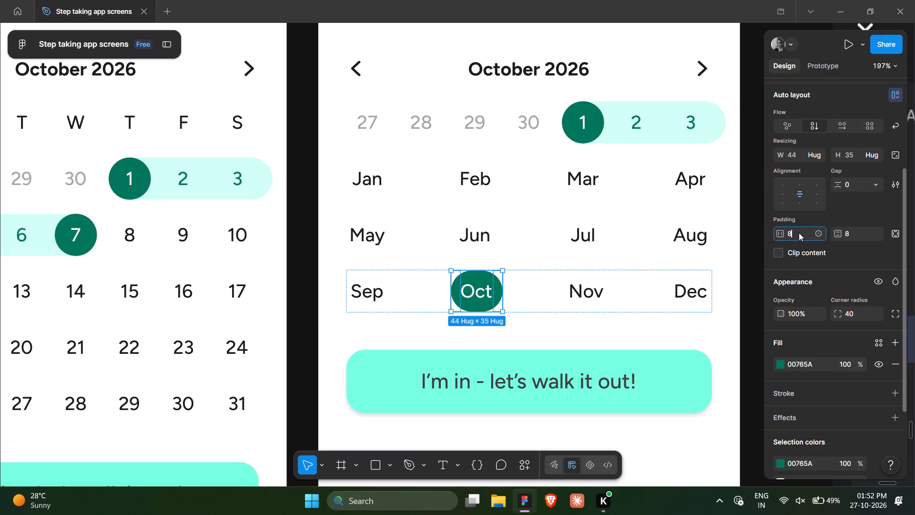
pyautogui.press('Up')
pyautogui.press('Up')
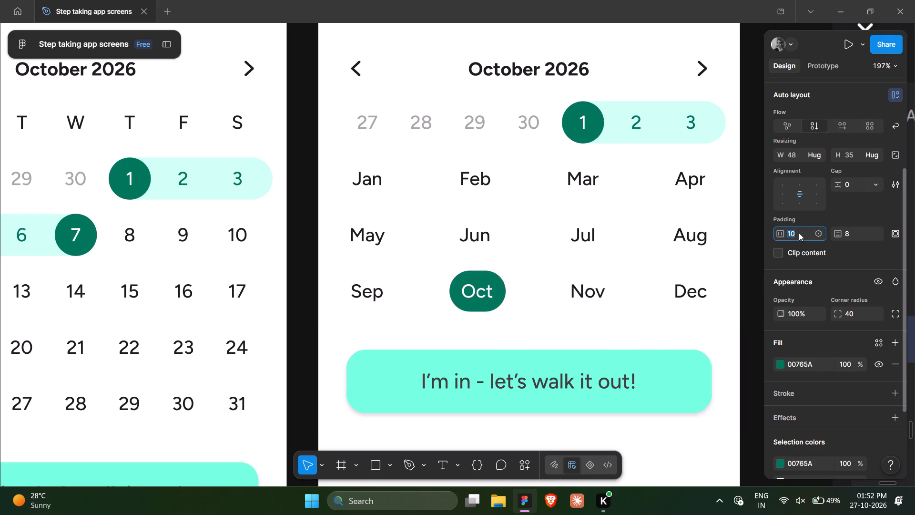
pyautogui.press('Up')
pyautogui.press('Up')
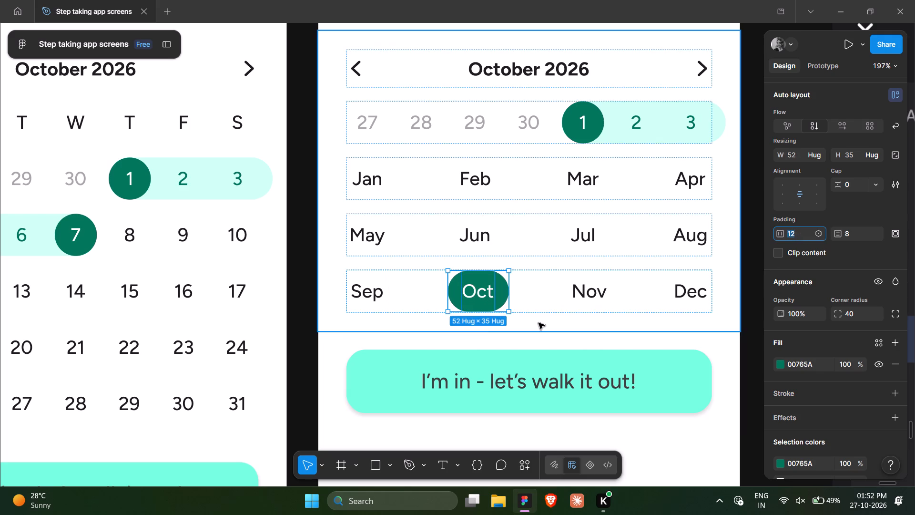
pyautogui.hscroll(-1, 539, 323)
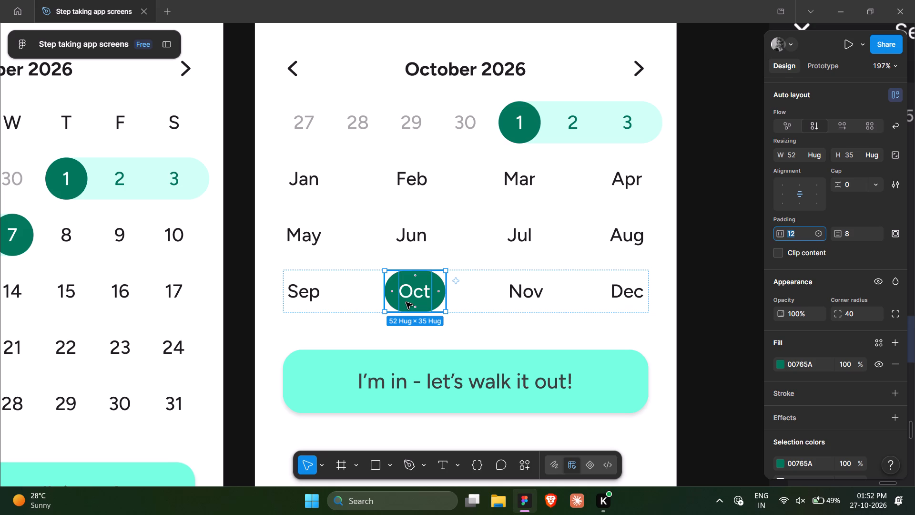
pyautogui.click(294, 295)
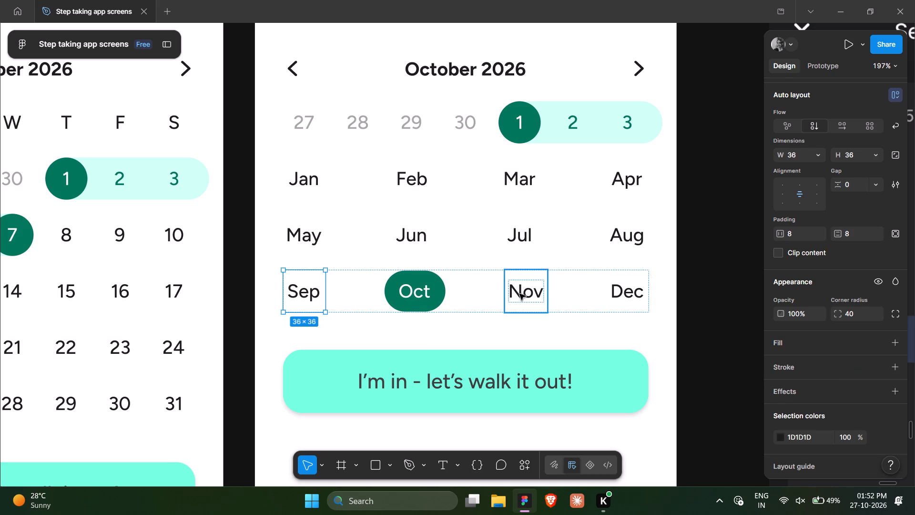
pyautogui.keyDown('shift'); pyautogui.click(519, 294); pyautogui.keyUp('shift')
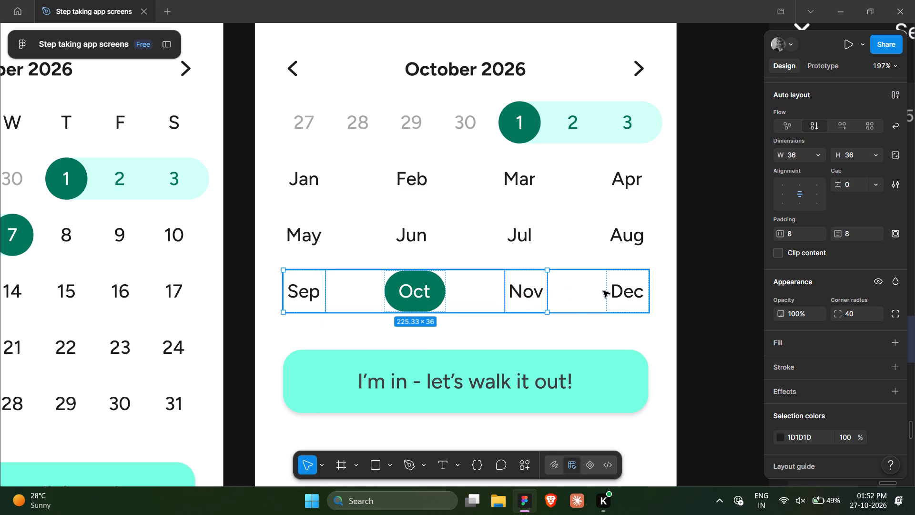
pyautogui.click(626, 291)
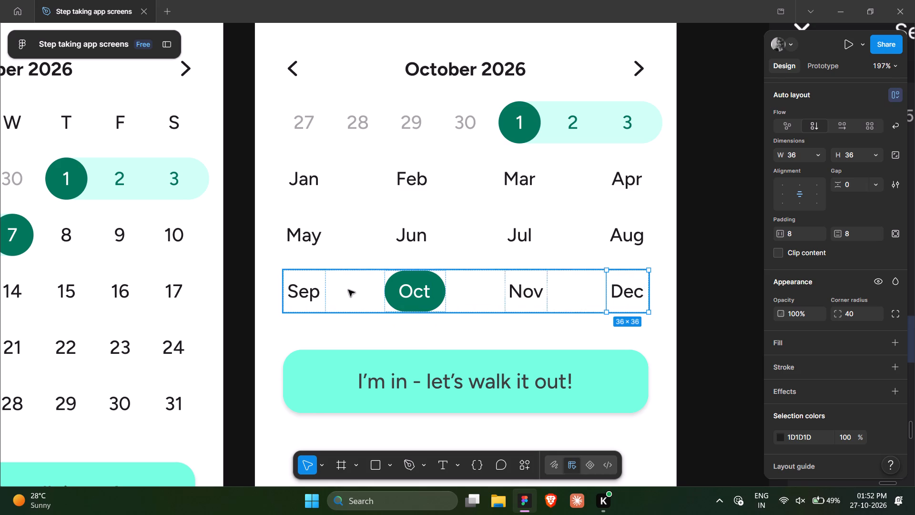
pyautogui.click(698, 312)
# Set the width and height of all month cells except Oct in Frame 3089 to hug their contents.
pyautogui.doubleClick(427, 188)
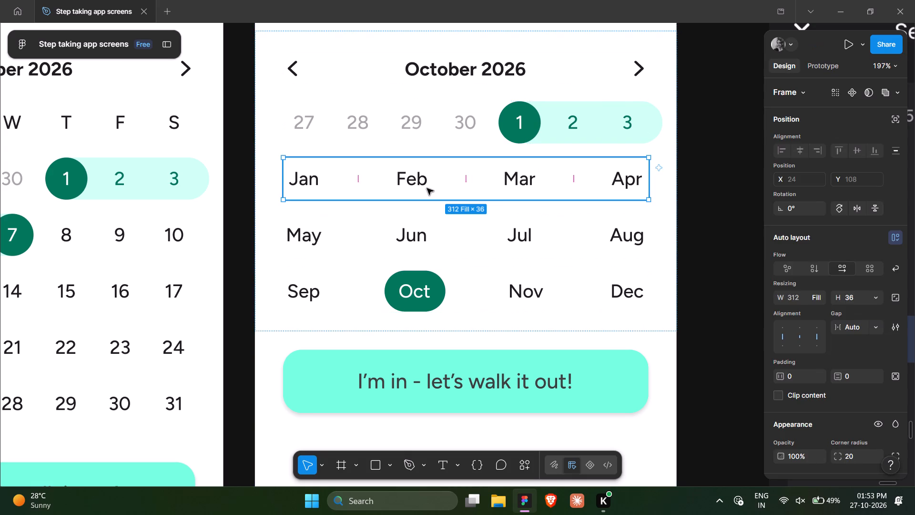
pyautogui.keyDown('shift'); pyautogui.click(480, 239); pyautogui.keyUp('shift')
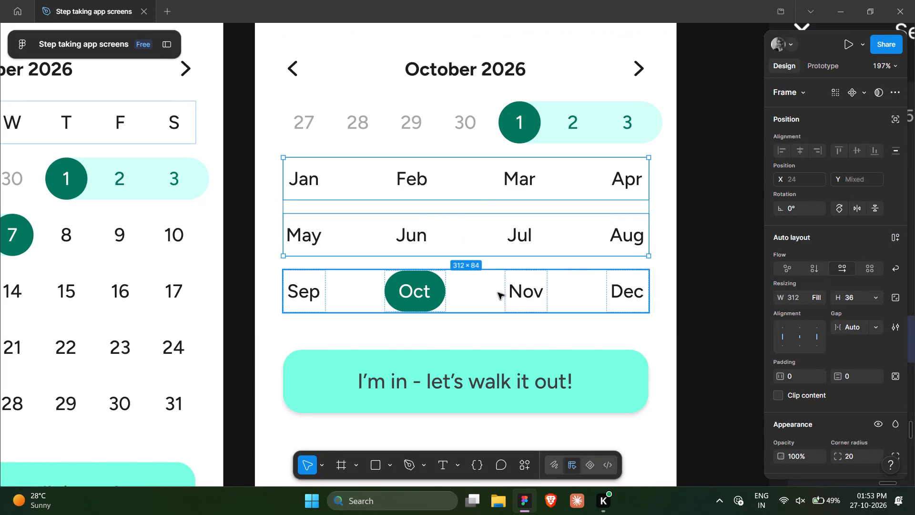
pyautogui.keyDown('shift'); pyautogui.click(498, 293); pyautogui.keyUp('shift')
pyautogui.press('Return')
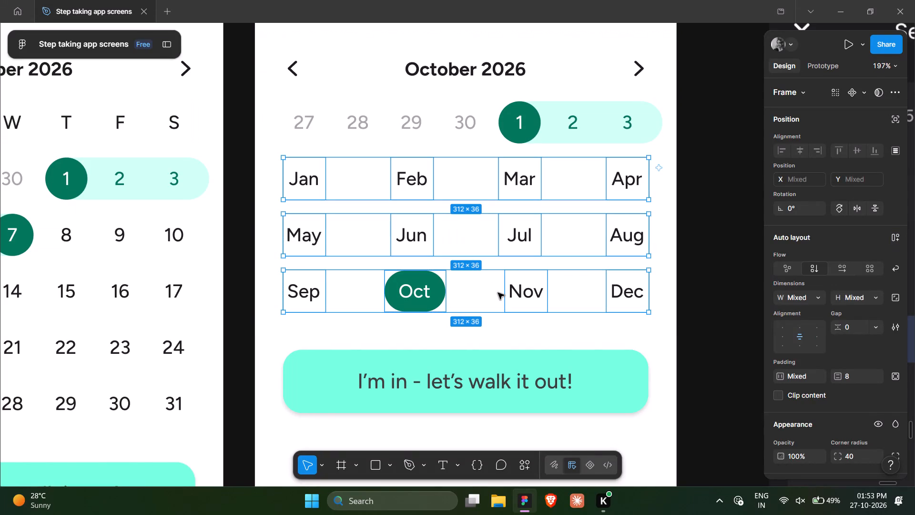
pyautogui.keyDown('shift'); pyautogui.click(405, 299); pyautogui.keyUp('shift')
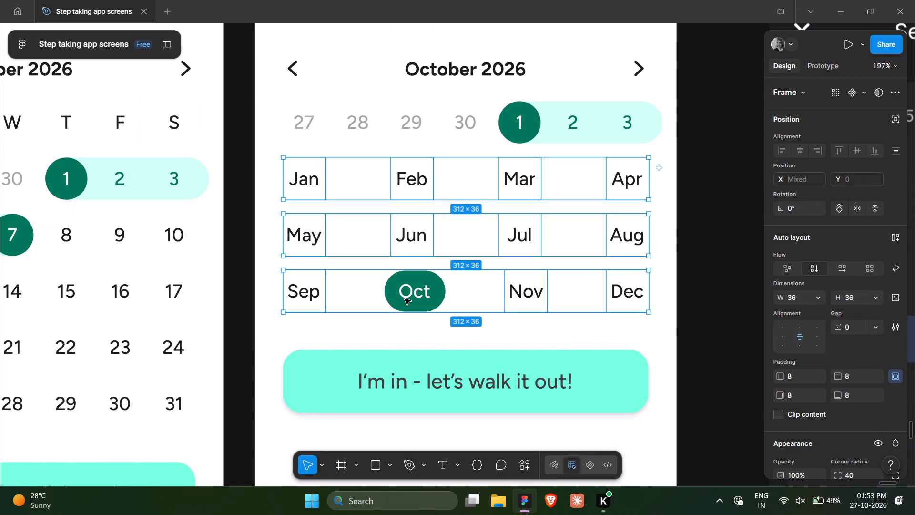
pyautogui.press('Return')
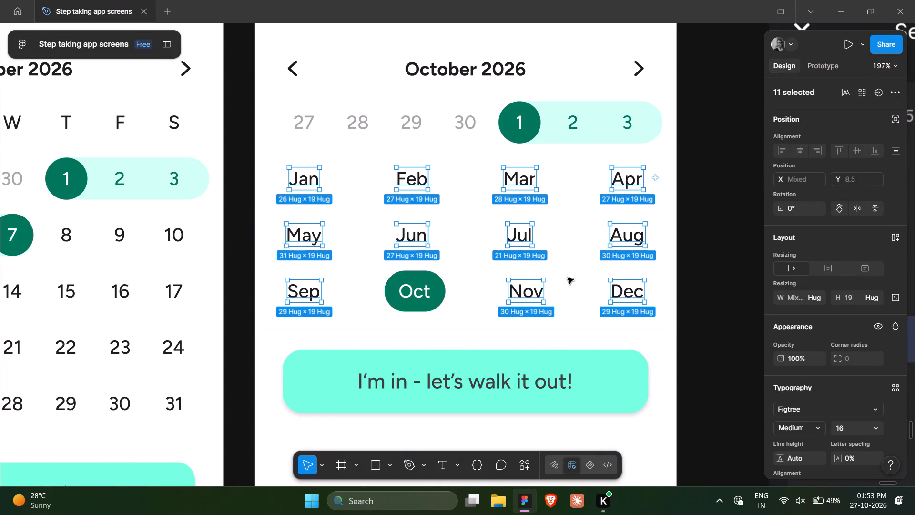
pyautogui.hotkey('shift', 'Return')
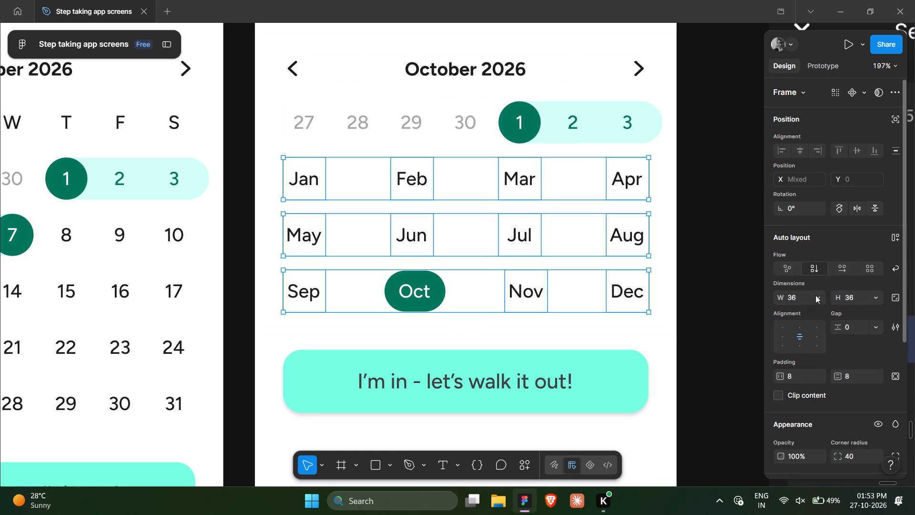
pyautogui.click(815, 295)
pyautogui.click(777, 307)
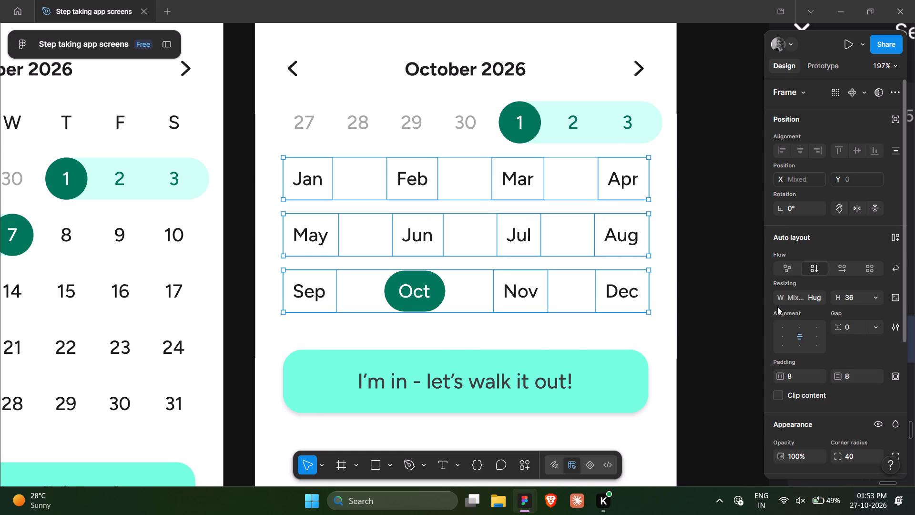
pyautogui.click(876, 298)
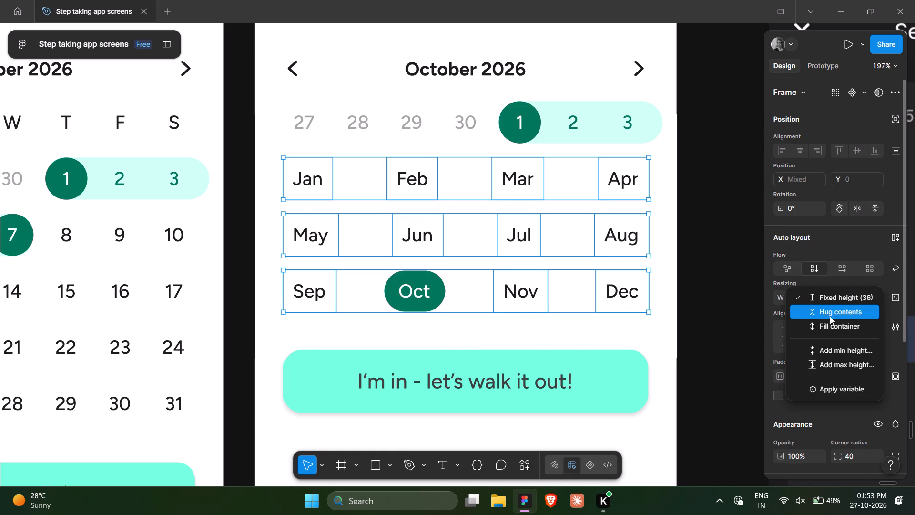
pyautogui.click(824, 313)
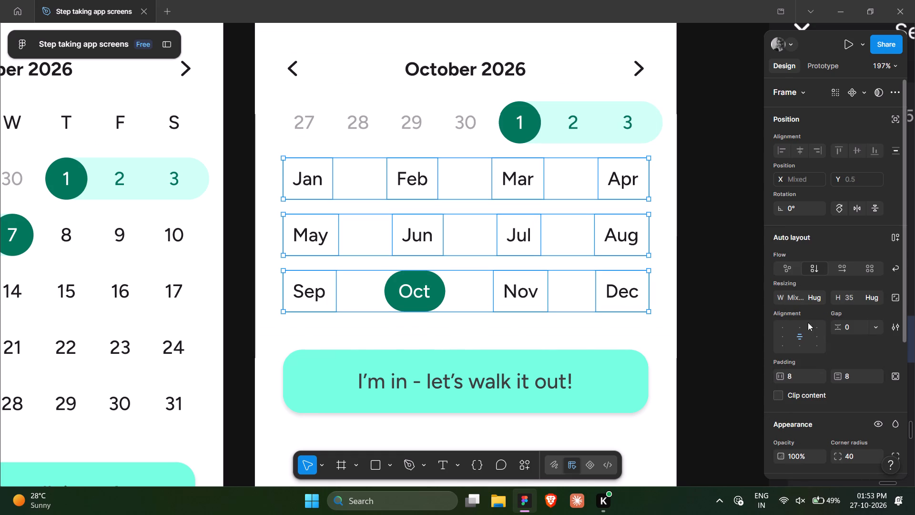
# Set the horizontal padding of the eleven non-highlighted month cells to 12.
pyautogui.click(795, 375)
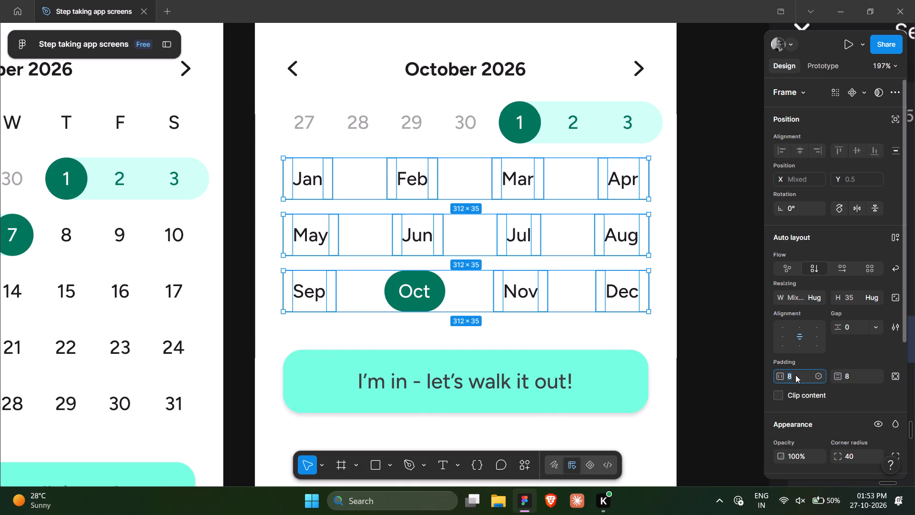
pyautogui.press('Up')
pyautogui.press('Up')
pyautogui.press('Up')
pyautogui.press('Up')
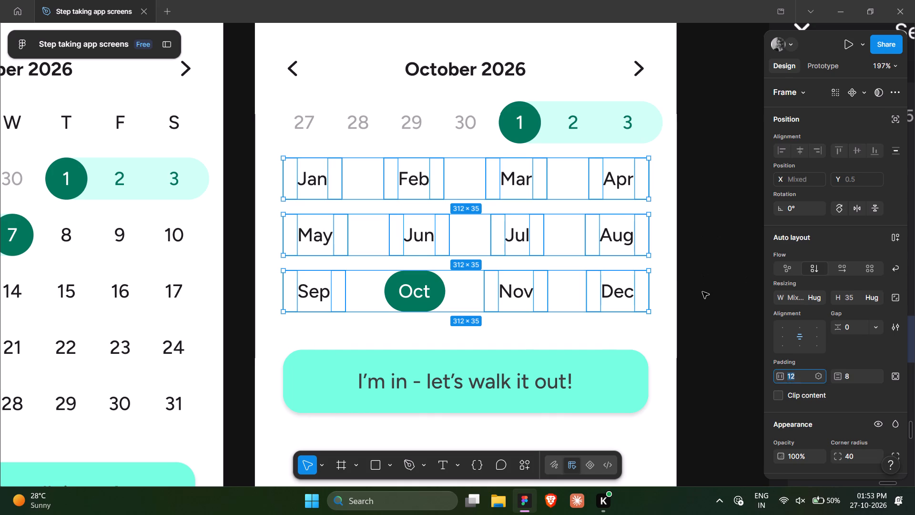
pyautogui.click(702, 292)
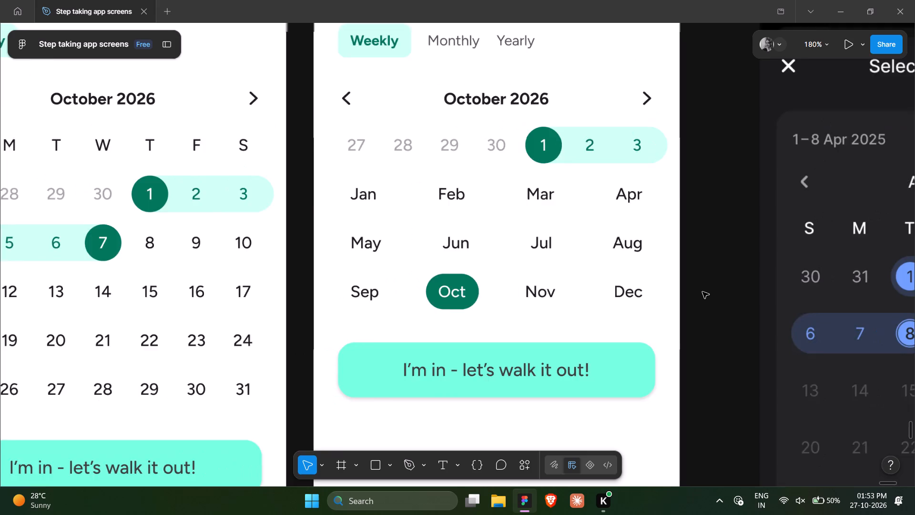
# Delete the leftover date row running from 27 to 3 above the month grid in Frame 3089.
pyautogui.doubleClick(583, 194)
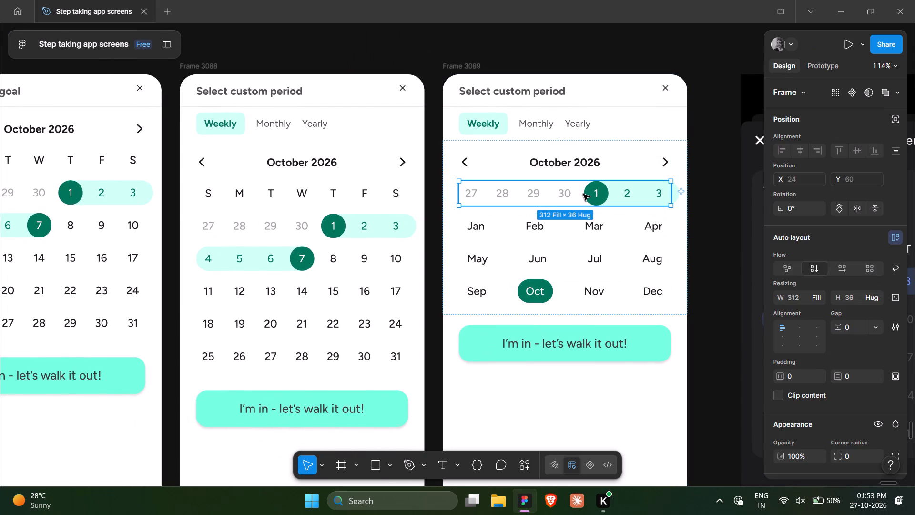
pyautogui.press('Delete')
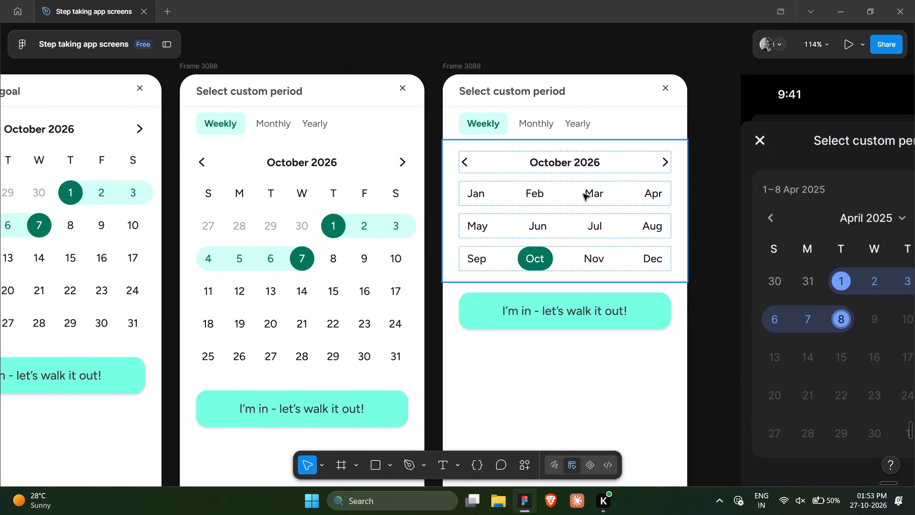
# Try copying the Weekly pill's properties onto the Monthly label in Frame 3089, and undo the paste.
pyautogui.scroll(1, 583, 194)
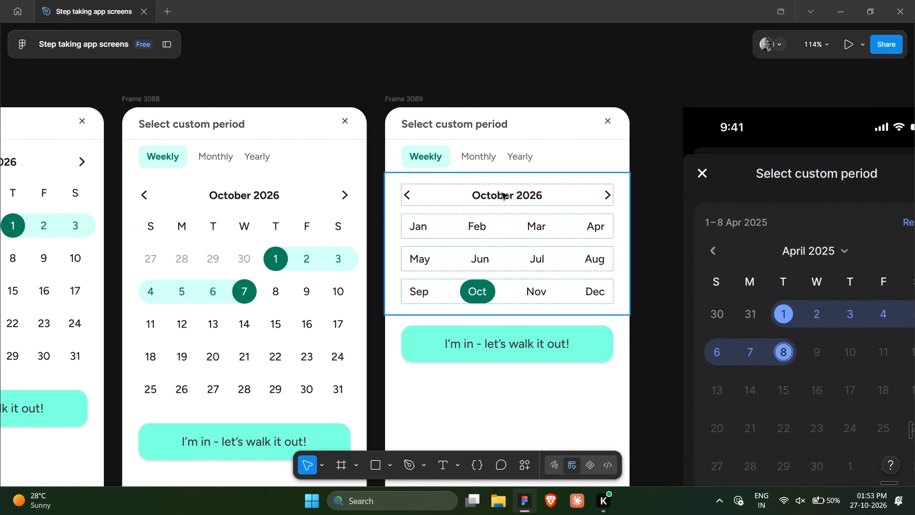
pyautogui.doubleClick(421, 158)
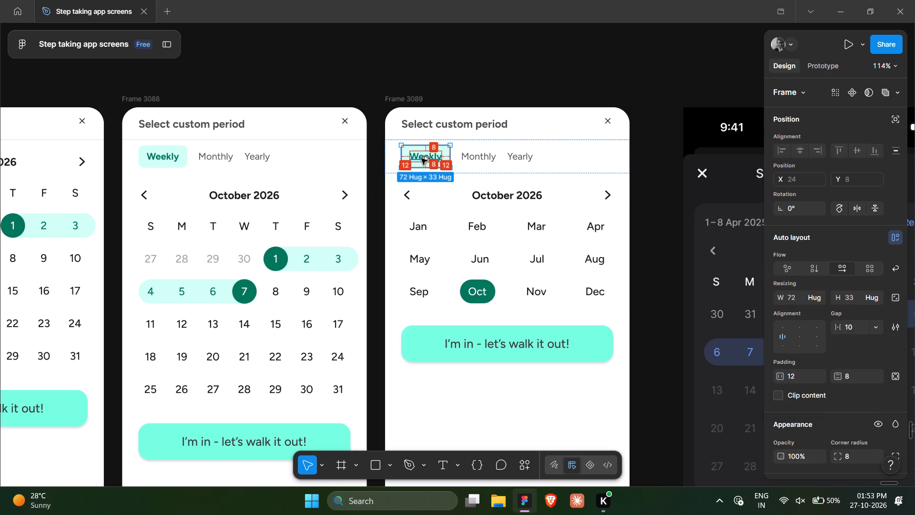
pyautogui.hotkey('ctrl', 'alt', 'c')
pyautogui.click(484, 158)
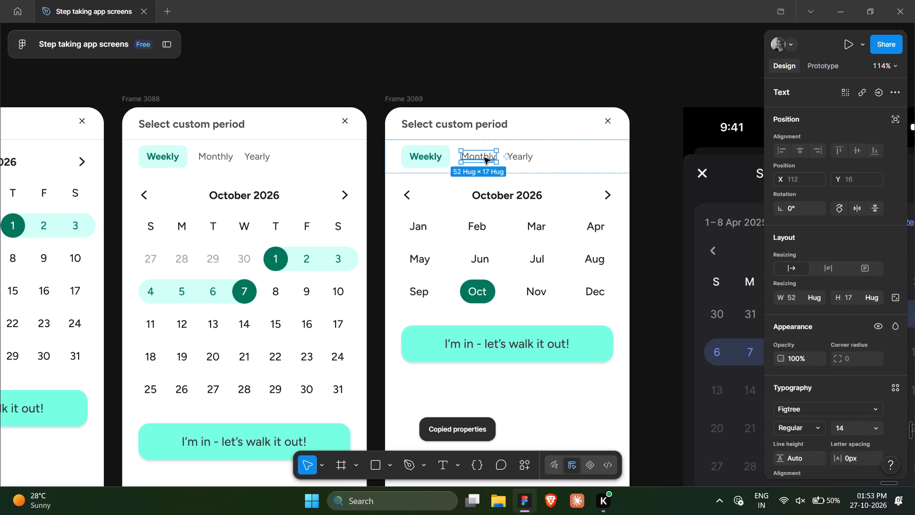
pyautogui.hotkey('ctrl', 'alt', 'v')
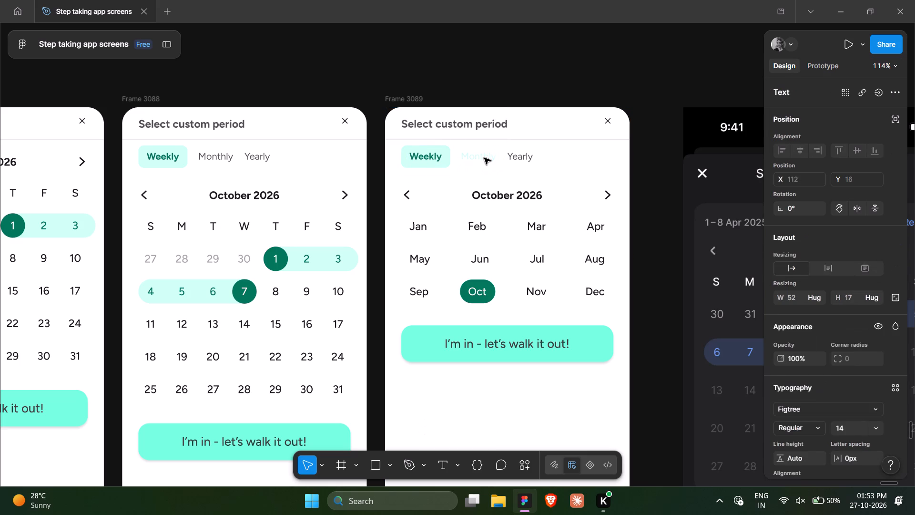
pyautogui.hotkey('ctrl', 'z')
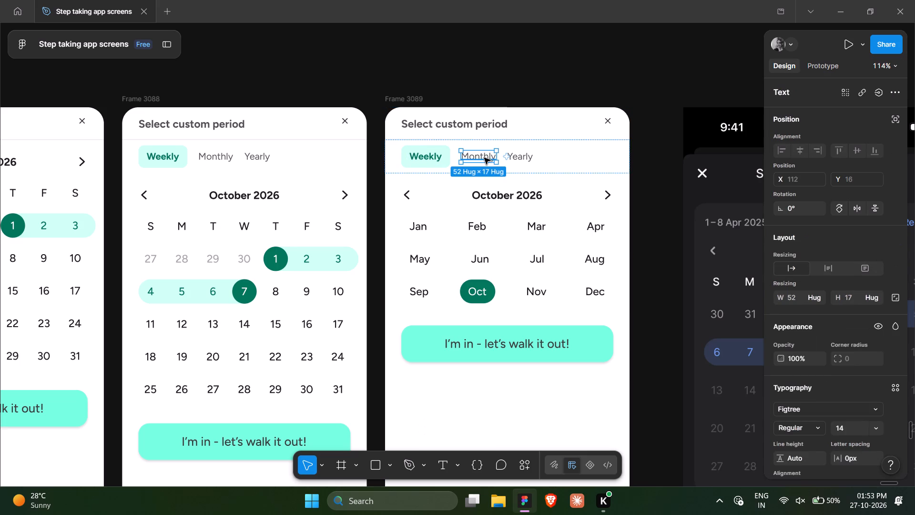
# Duplicate the highlighted Weekly pill in Frame 3089 and change the copy's text to Monthly.
pyautogui.click(356, 151)
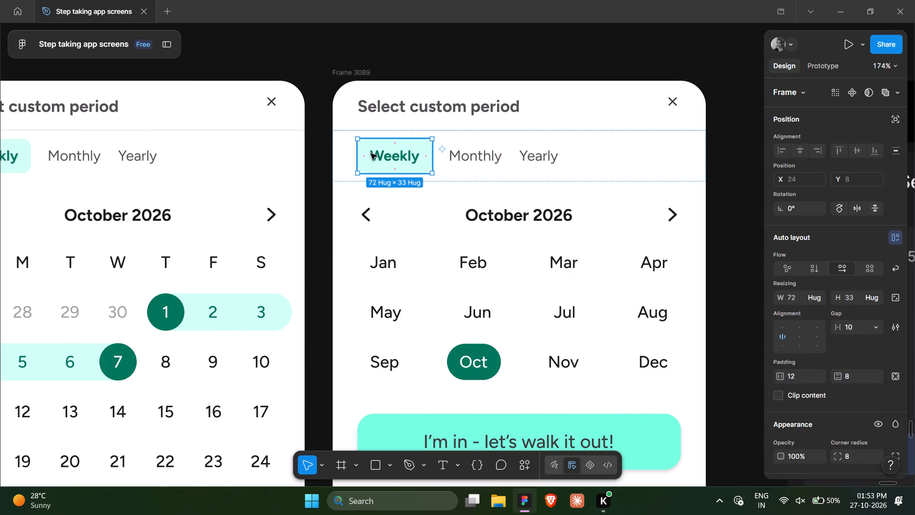
pyautogui.hotkey('ctrl', 'd')
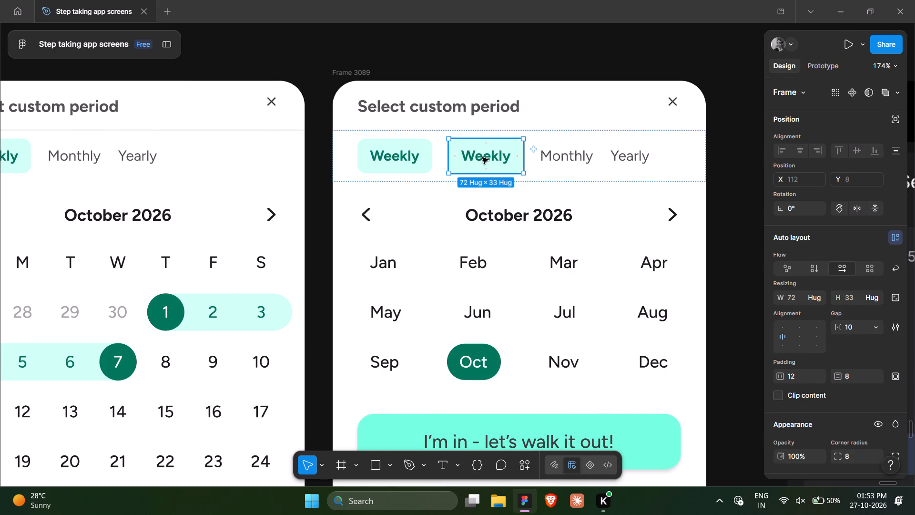
pyautogui.doubleClick(482, 157)
pyautogui.doubleClick(482, 157)
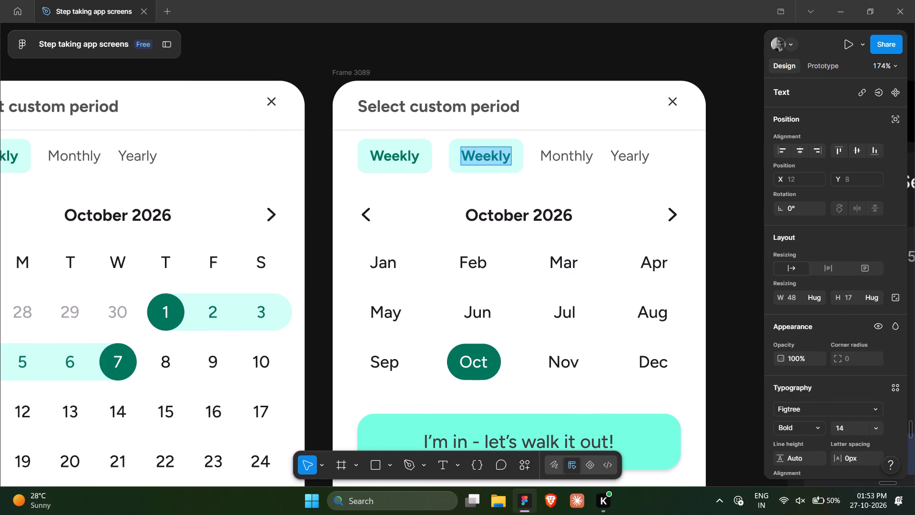
pyautogui.write('ONTHLY')
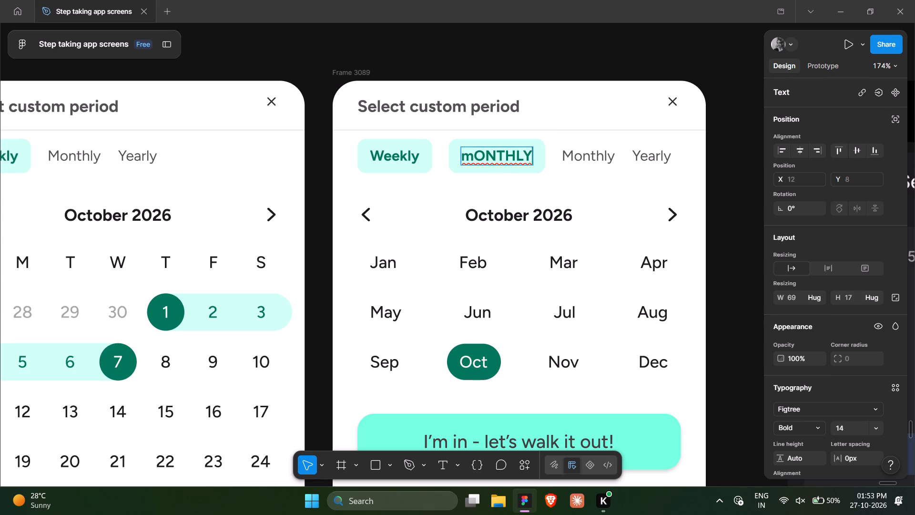
pyautogui.moveTo(463, 157); pyautogui.dragTo(574, 164)
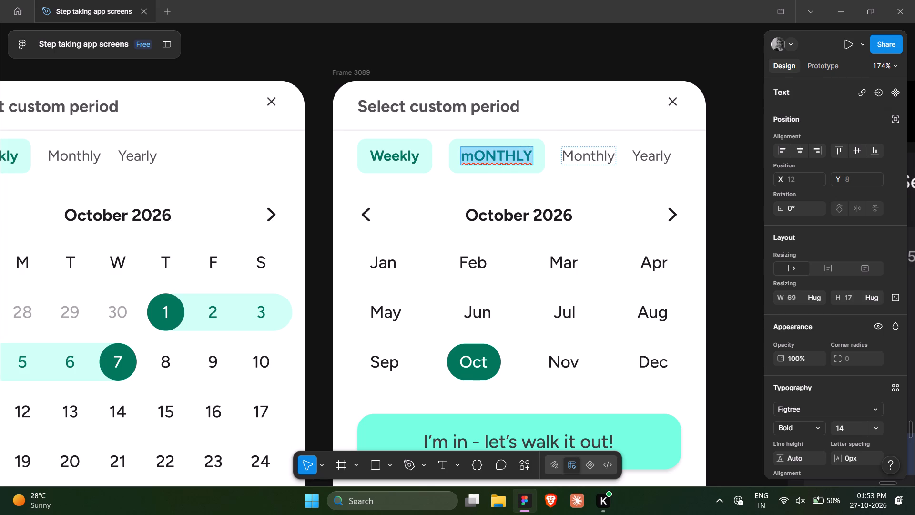
pyautogui.press('m')
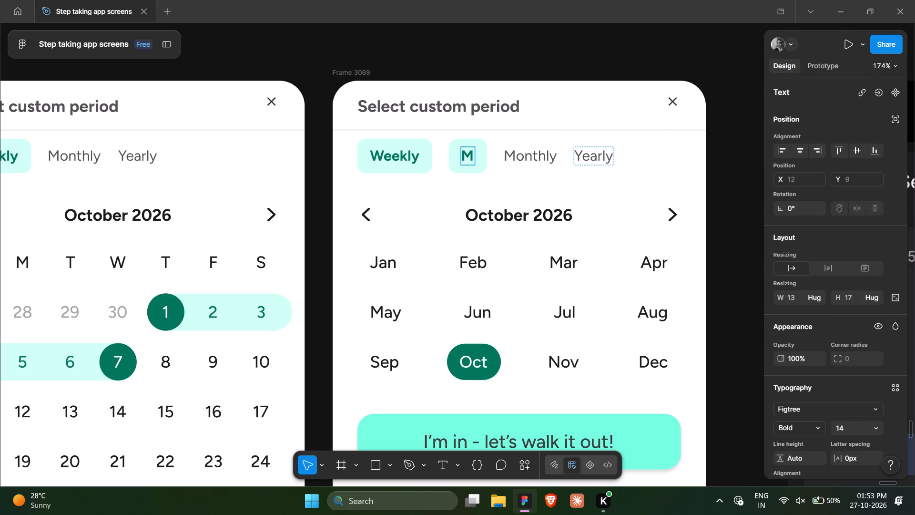
pyautogui.write('onthly')
pyautogui.click(490, 48)
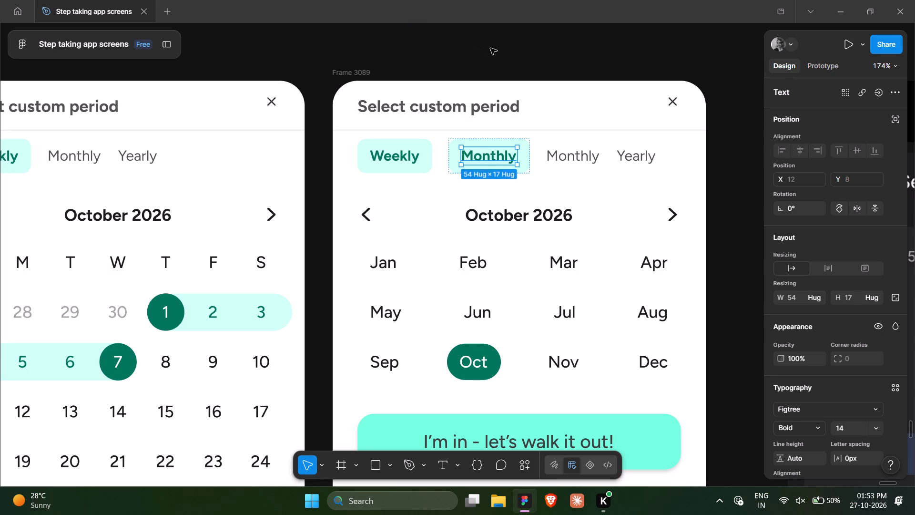
# Delete the original highlighted Weekly pill from the period selector in Frame 3089.
pyautogui.click(378, 159)
pyautogui.press('Delete')
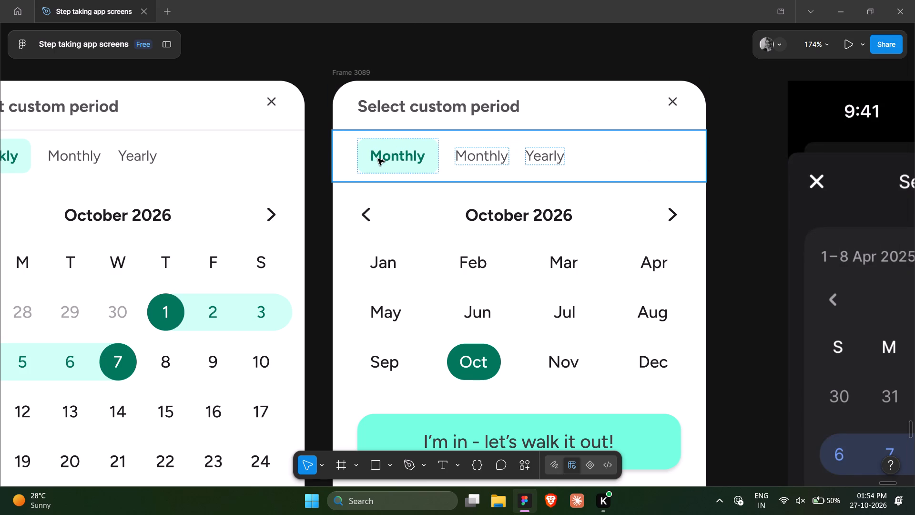
# Move the plain Monthly label ahead of the highlighted Monthly pill and change its text to Weekly.
pyautogui.doubleClick(477, 157)
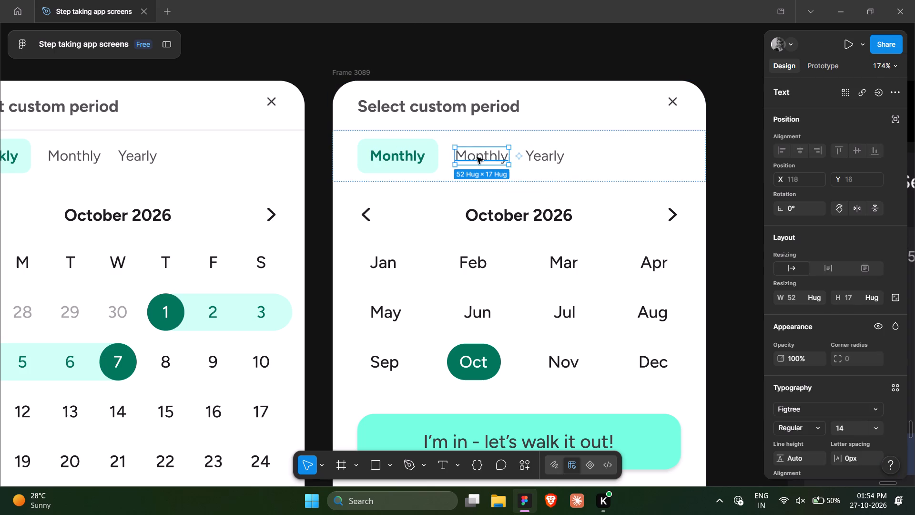
pyautogui.press('Left')
pyautogui.doubleClick(395, 160)
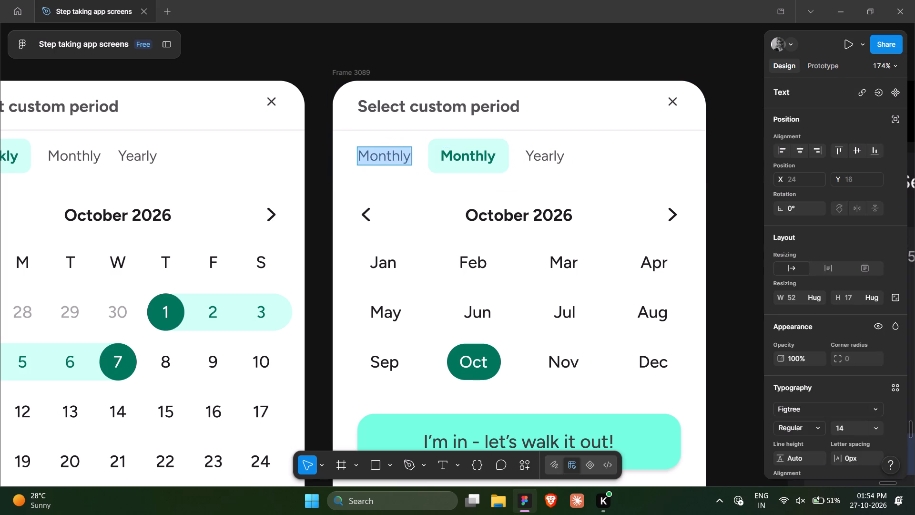
pyautogui.press('w')
pyautogui.write('eekly')
pyautogui.doubleClick(600, 56)
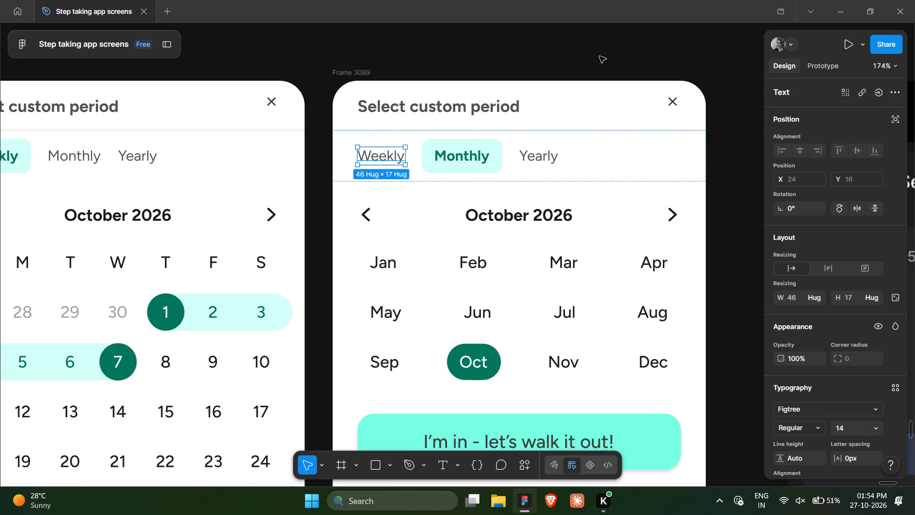
pyautogui.scroll(1, 642, 282)
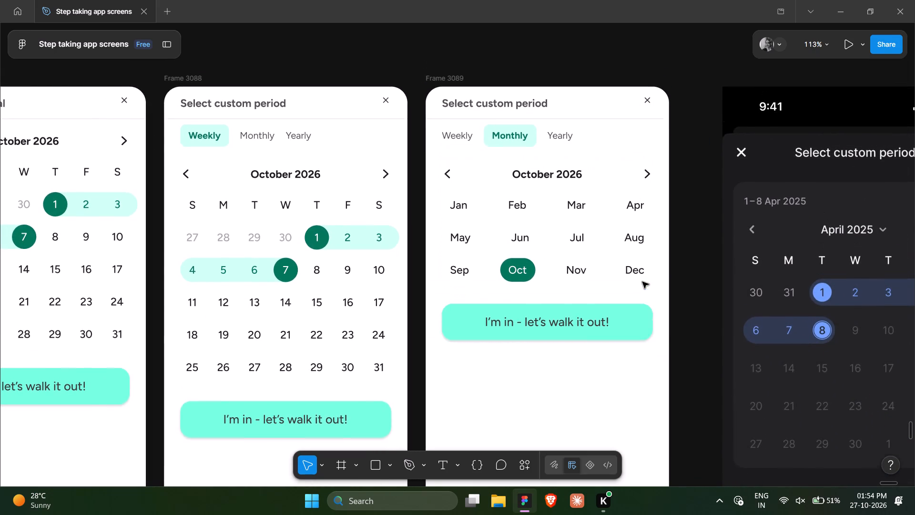
# Shorten the month heading in Frame 3089 to read only 2026.
pyautogui.scroll(1, 642, 282)
pyautogui.hscroll(-1, 642, 282)
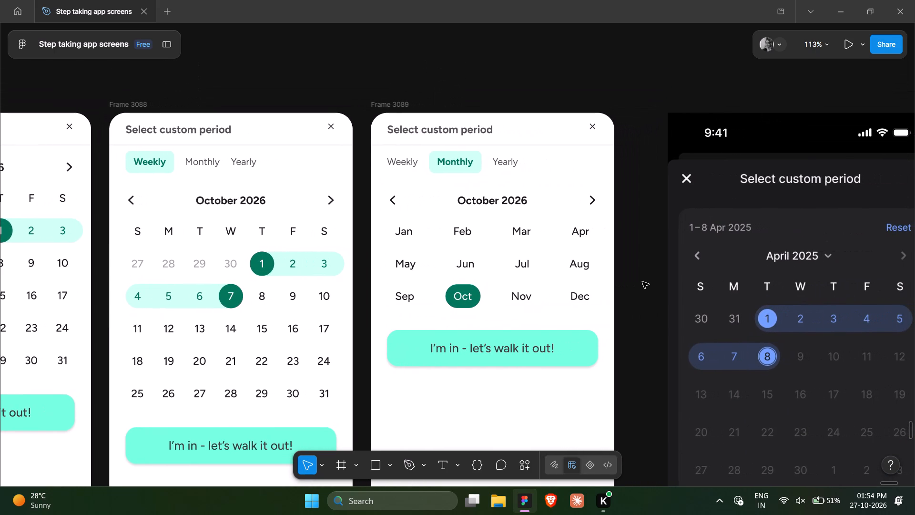
pyautogui.hscroll(-1, 642, 282)
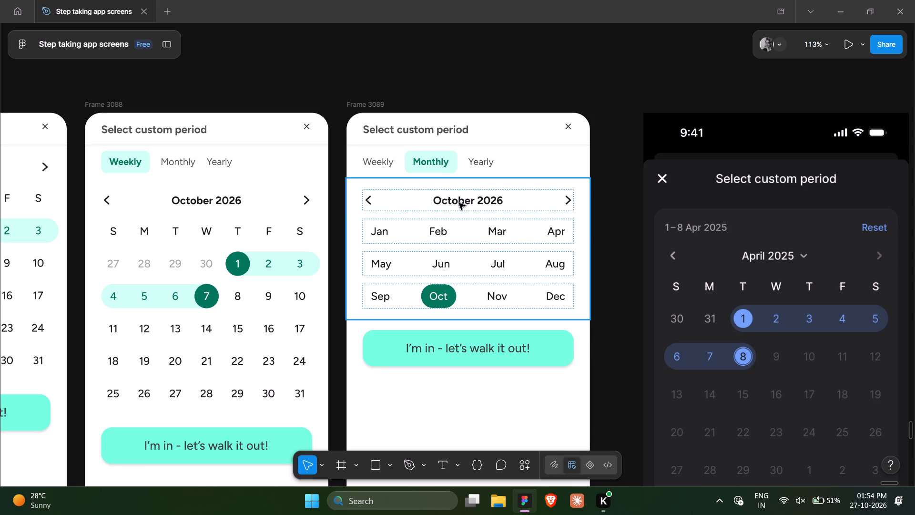
pyautogui.keyDown('ctrl'); pyautogui.doubleClick(459, 203); pyautogui.keyUp('ctrl')
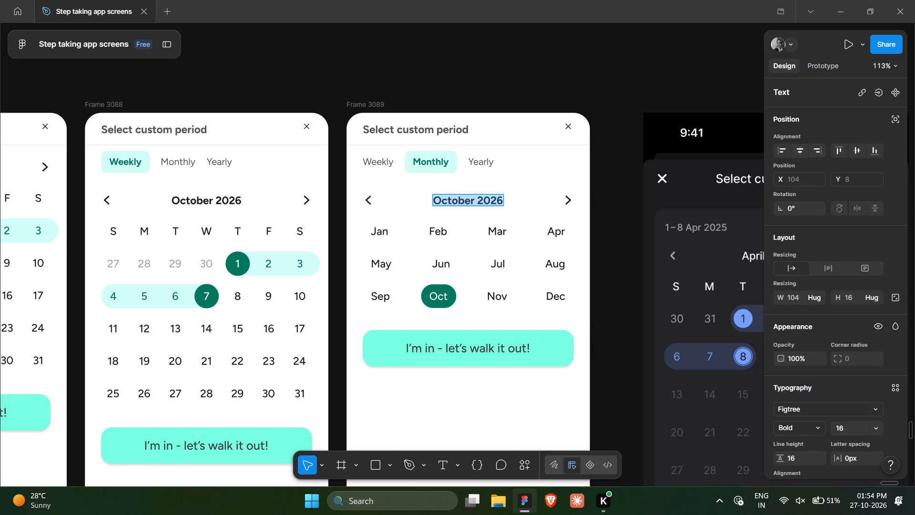
pyautogui.moveTo(479, 198); pyautogui.dragTo(360, 186)
pyautogui.press('BackSpace')
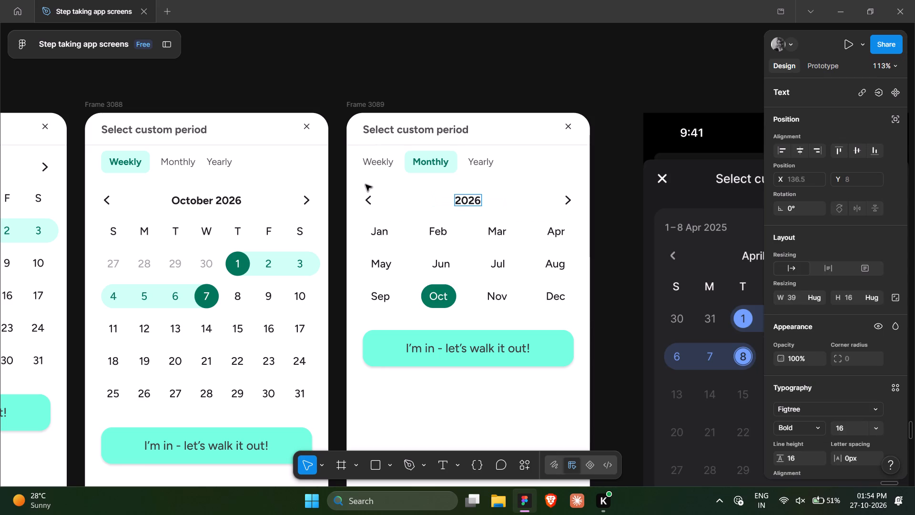
pyautogui.doubleClick(624, 87)
# Change the button label in Frame 3088 to "Set period".
pyautogui.hscroll(1, 624, 87)
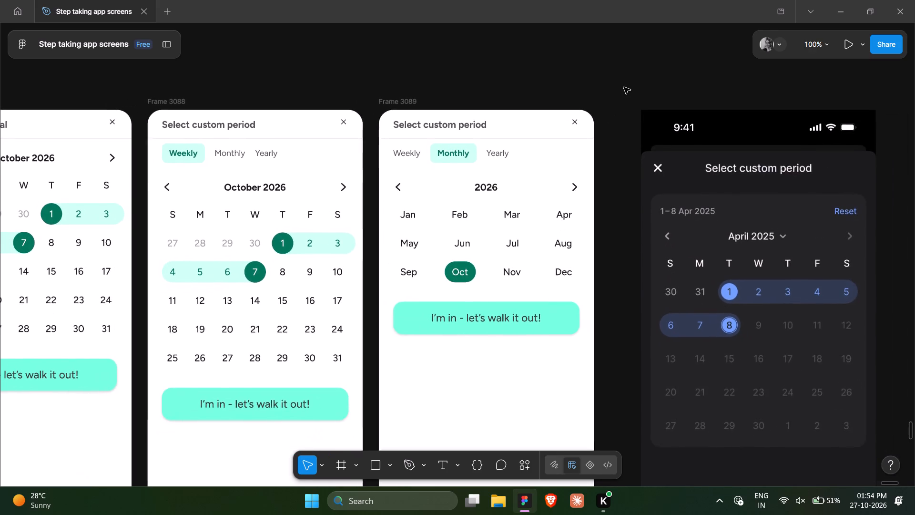
pyautogui.hscroll(1, 624, 87)
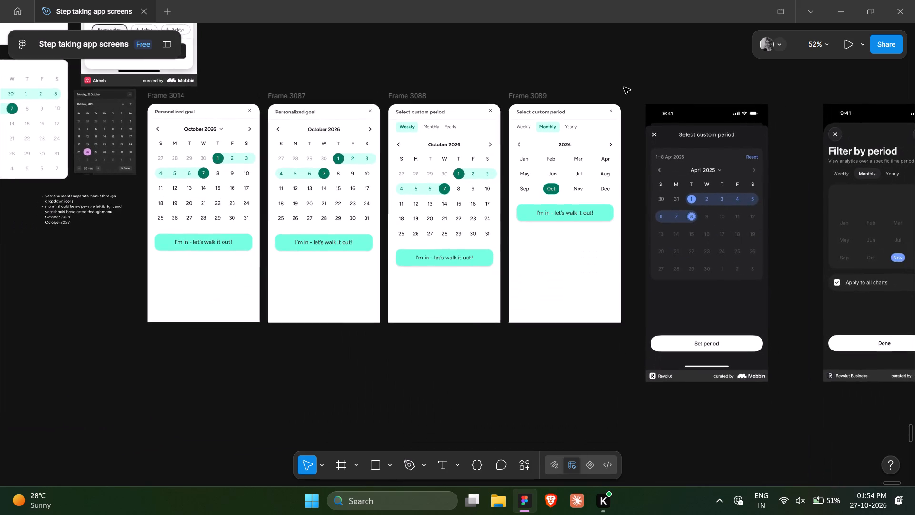
pyautogui.scroll(1, 624, 87)
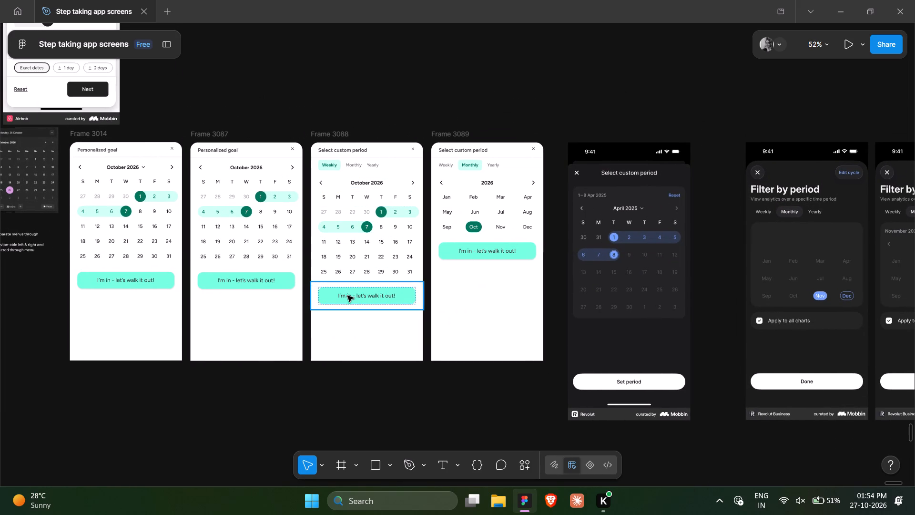
pyautogui.keyDown('ctrl'); pyautogui.doubleClick(355, 297); pyautogui.keyUp('ctrl')
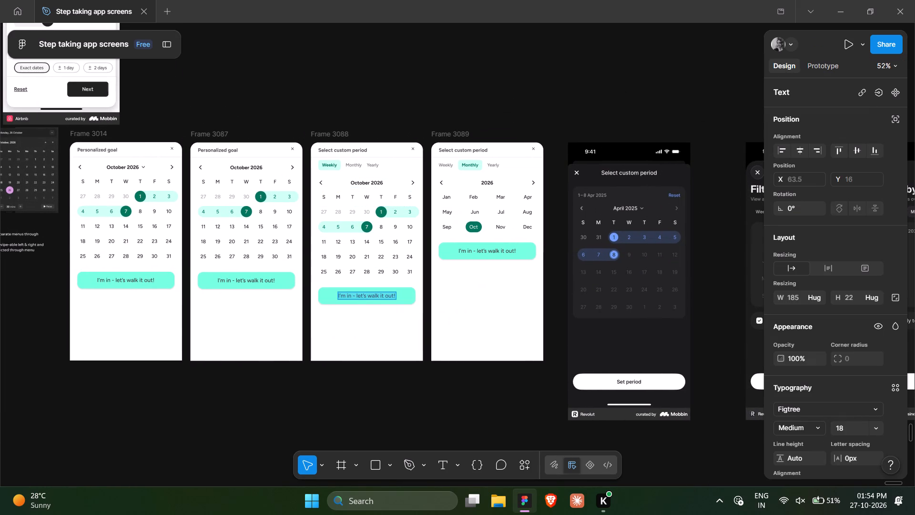
pyautogui.press('s')
pyautogui.write('et')
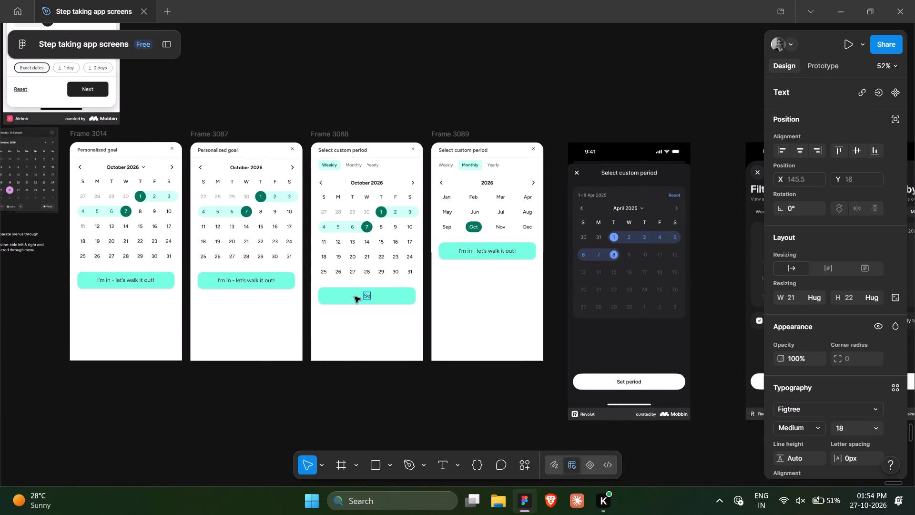
pyautogui.press('space')
pyautogui.write('perio')
pyautogui.press('d')
pyautogui.click(468, 408)
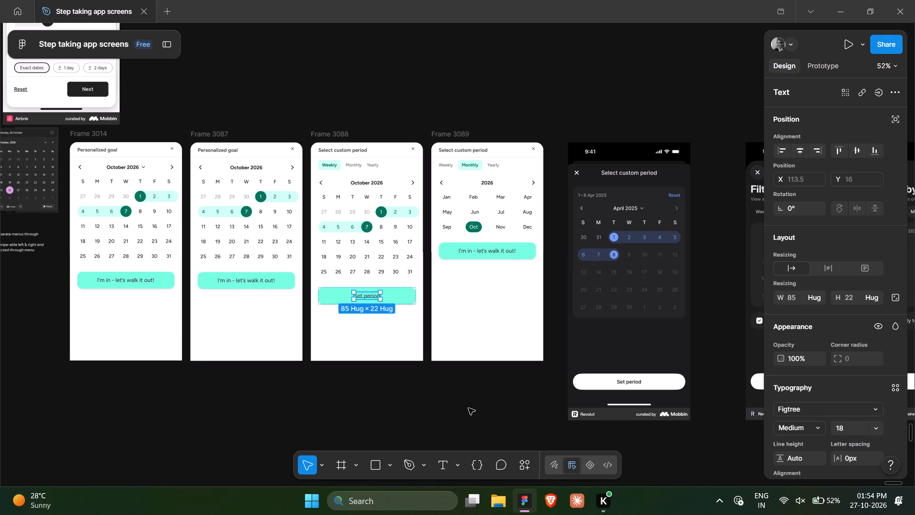
# Copy the Set period label from Frame 3088 and paste it over the button text in Frame 3089.
pyautogui.hotkey('ctrl', 'c')
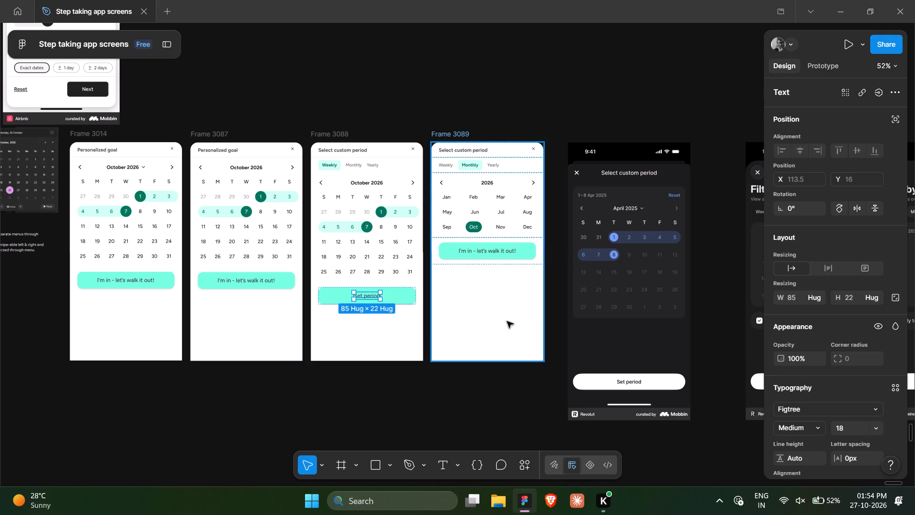
pyautogui.keyDown('ctrl'); pyautogui.doubleClick(489, 251); pyautogui.keyUp('ctrl')
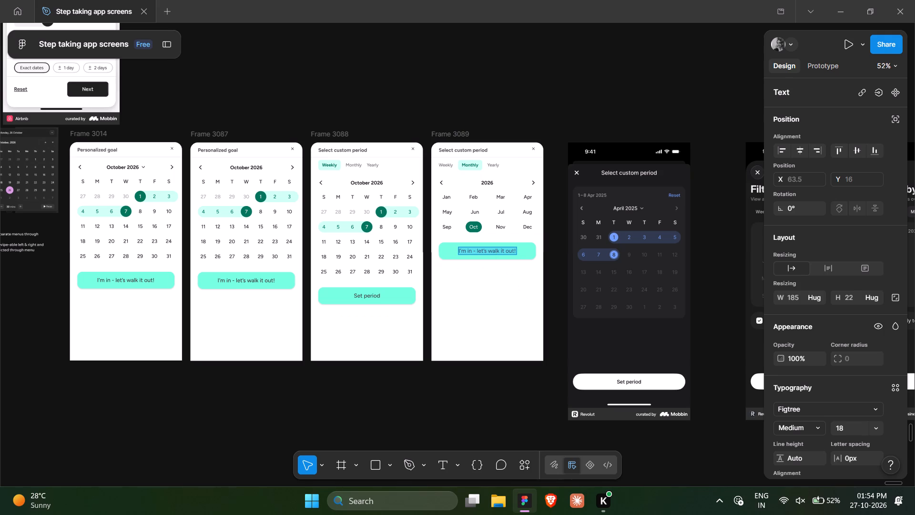
pyautogui.hotkey('ctrl', 'v')
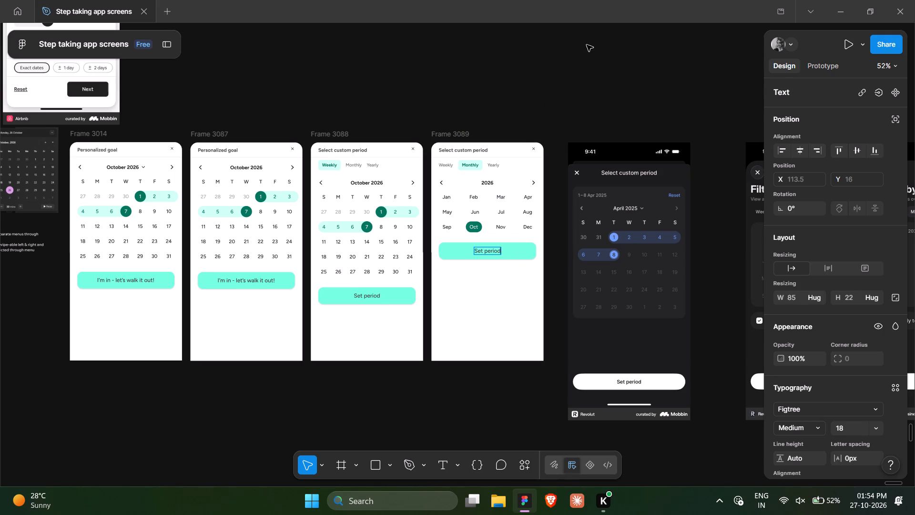
pyautogui.doubleClick(587, 45)
# Compare the weekly and monthly custom period frames with the Revolut and Revolut Business reference screens.
pyautogui.hscroll(1, 571, 102)
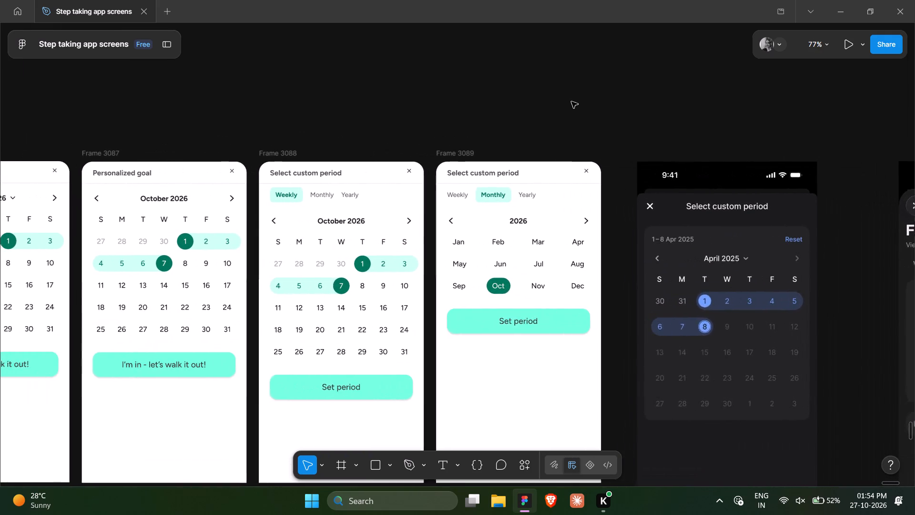
pyautogui.hscroll(1, 571, 102)
pyautogui.click(606, 103)
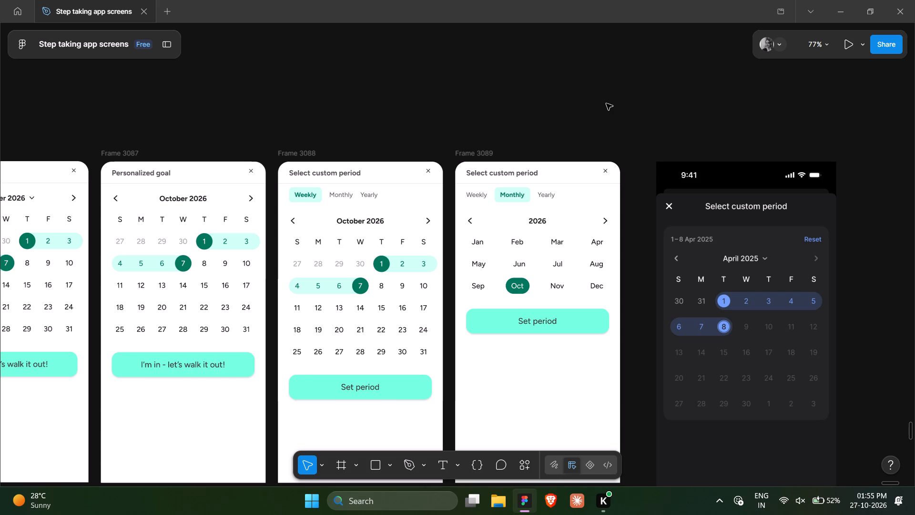
pyautogui.hscroll(-2, 621, 117)
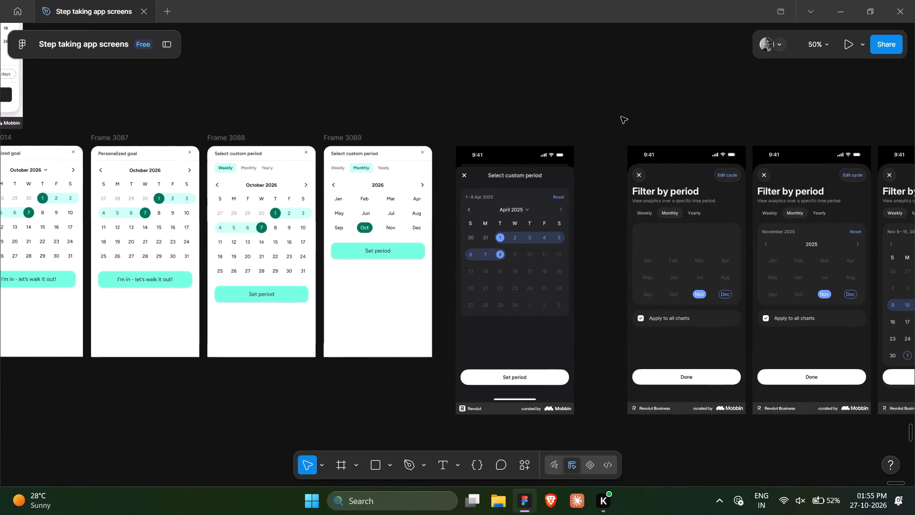
pyautogui.hscroll(-2, 621, 117)
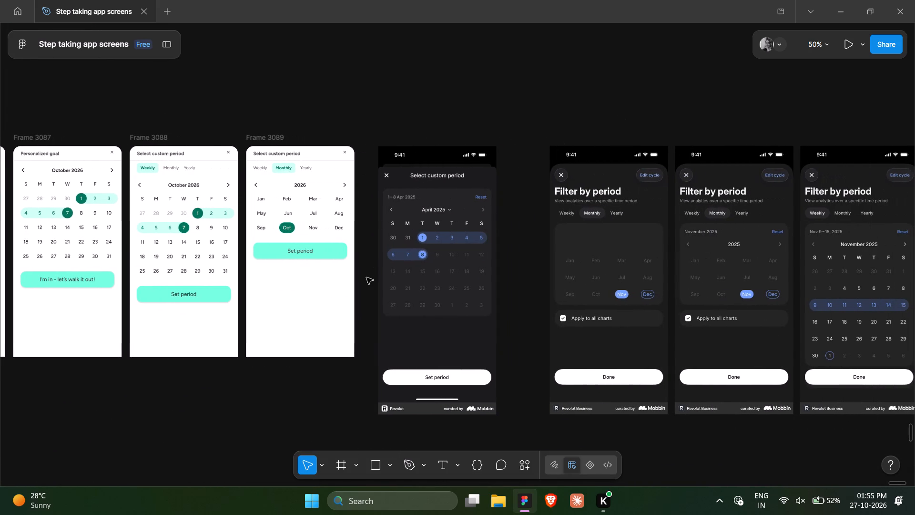
pyautogui.click(549, 124)
pyautogui.click(690, 105)
pyautogui.hscroll(3, 690, 105)
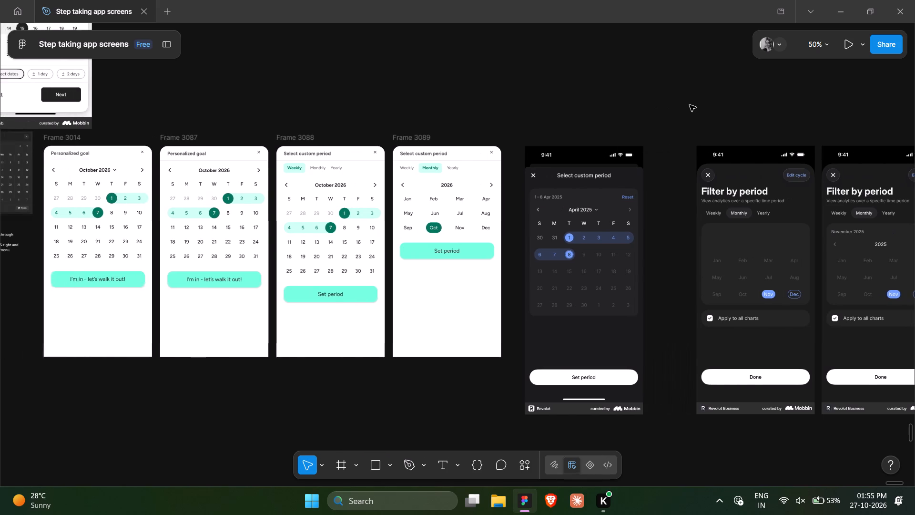
pyautogui.hscroll(1, 690, 105)
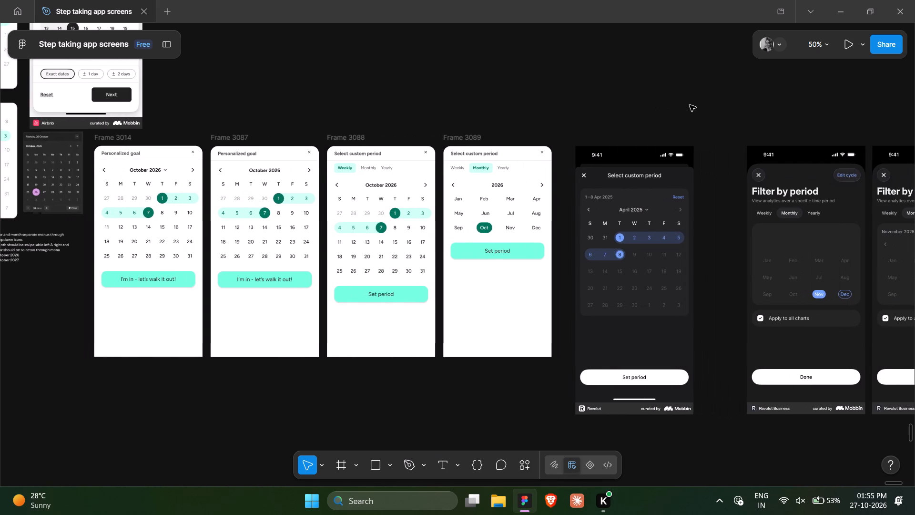
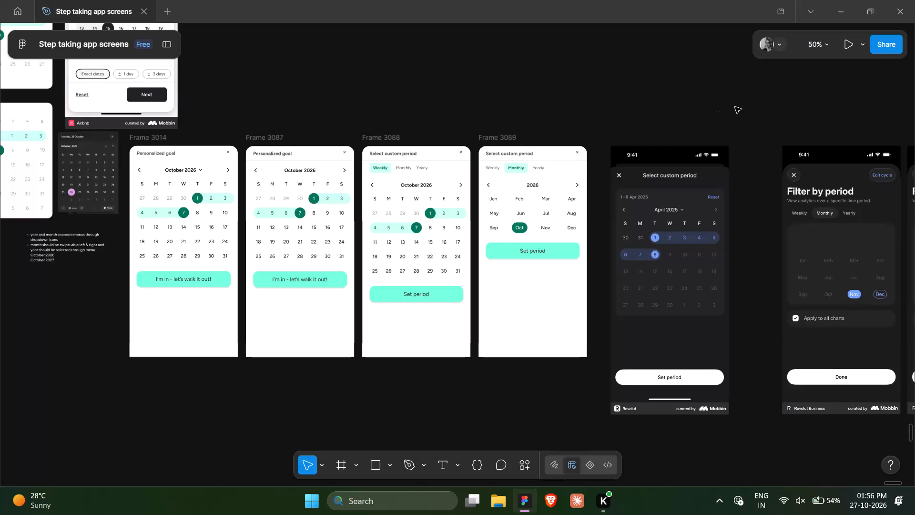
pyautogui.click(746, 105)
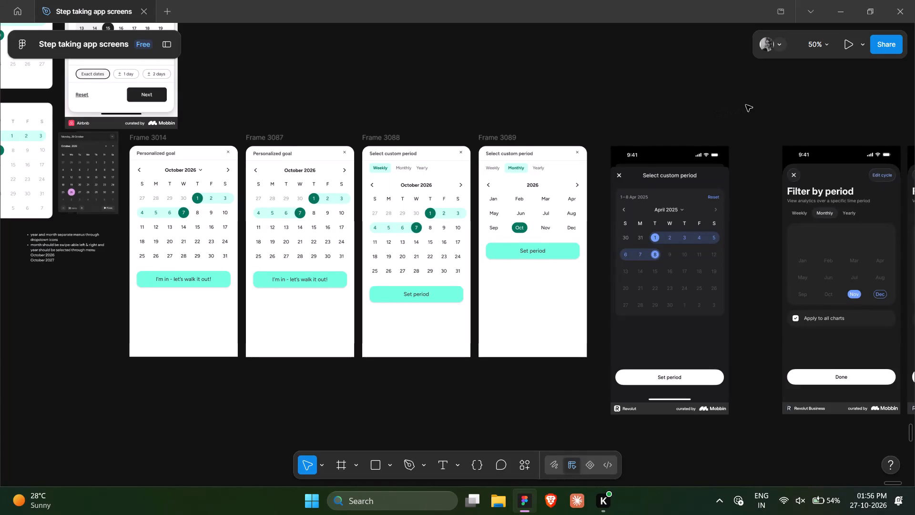
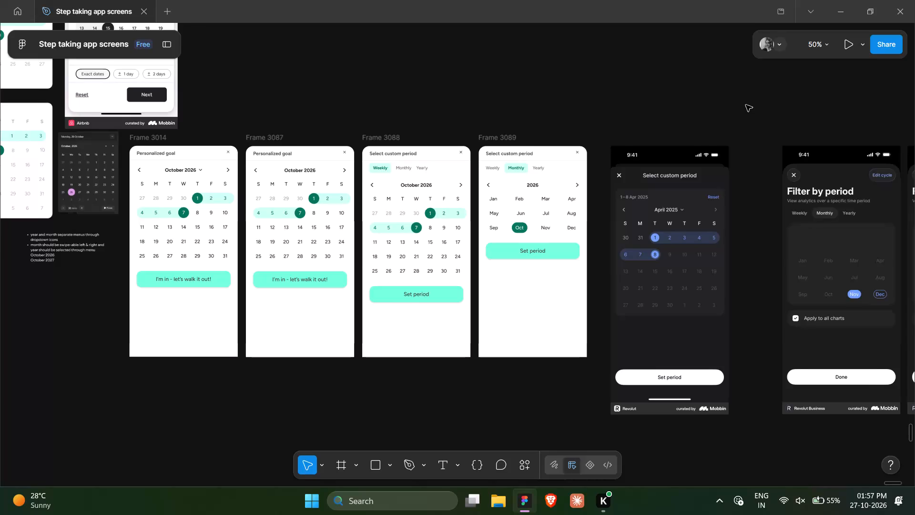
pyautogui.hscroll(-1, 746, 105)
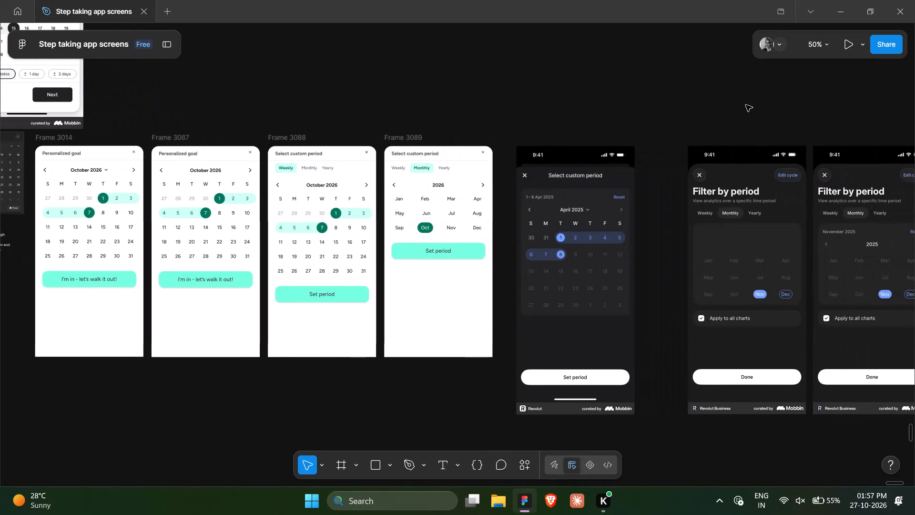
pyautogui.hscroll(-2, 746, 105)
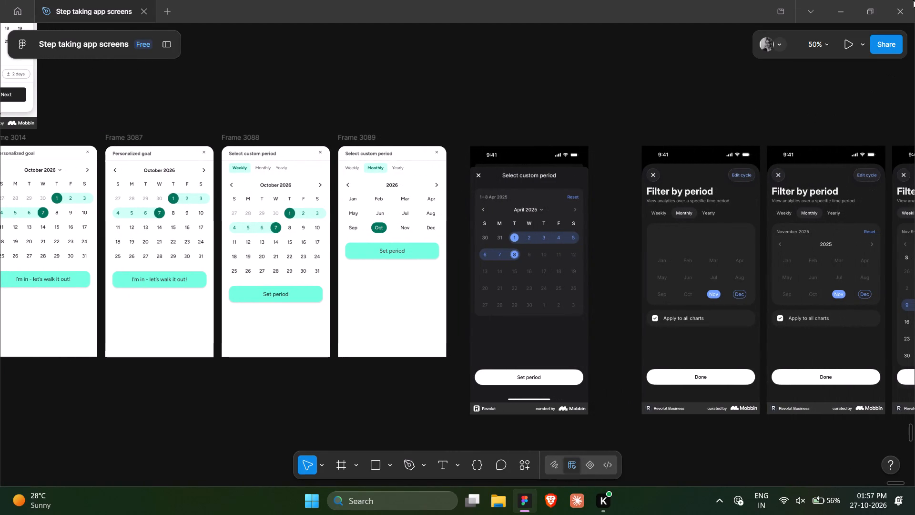
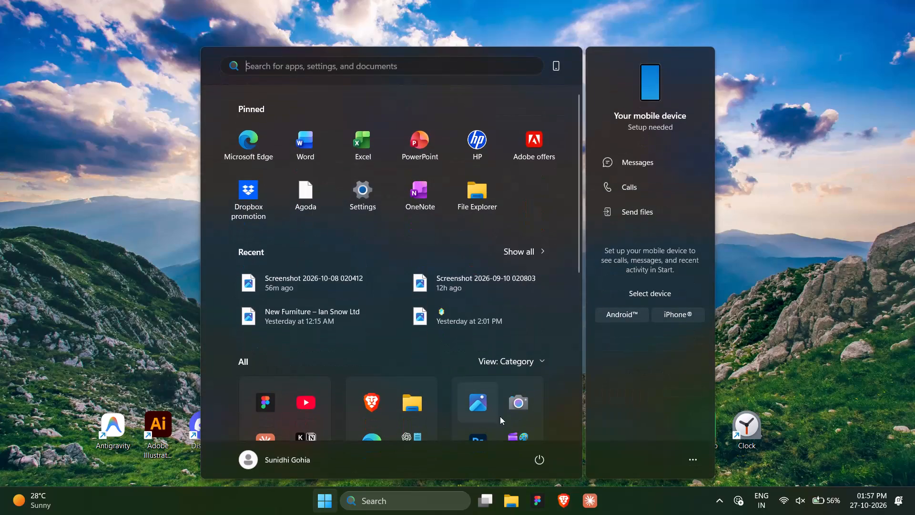
# Open the computer's power options.
pyautogui.click(539, 460)
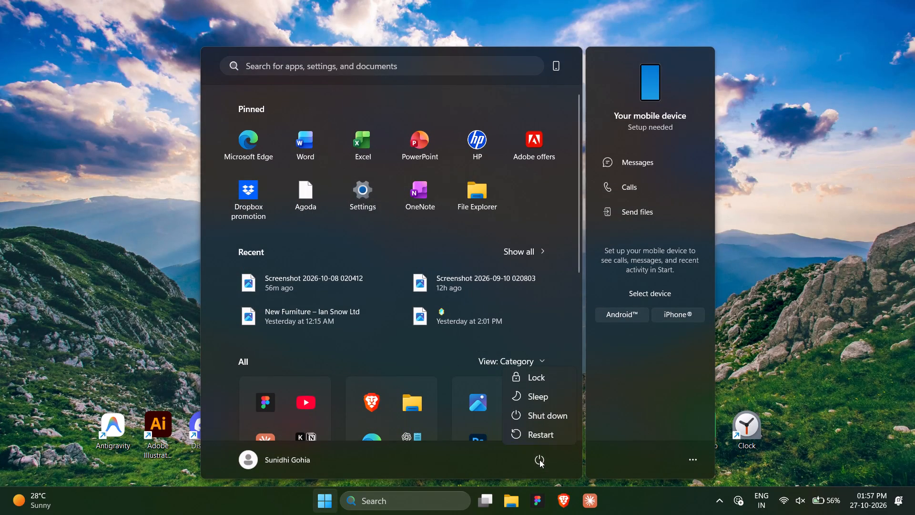